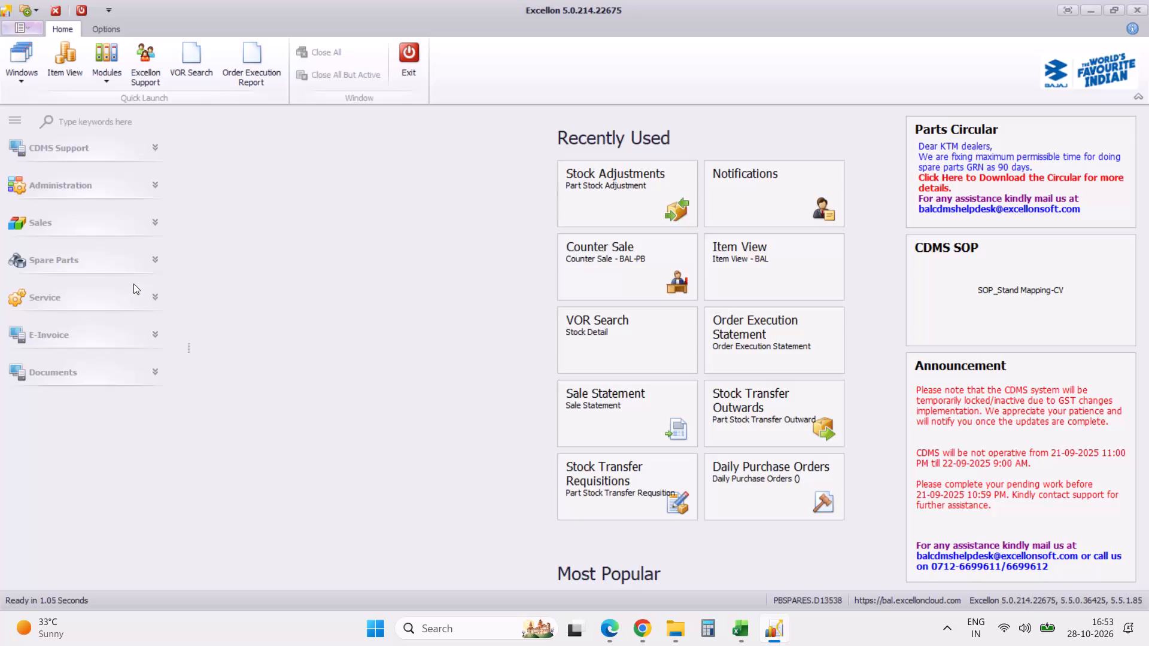
Open the Purchase Order Statement report from the Spare Parts procurement statement reports.
click(156, 259)
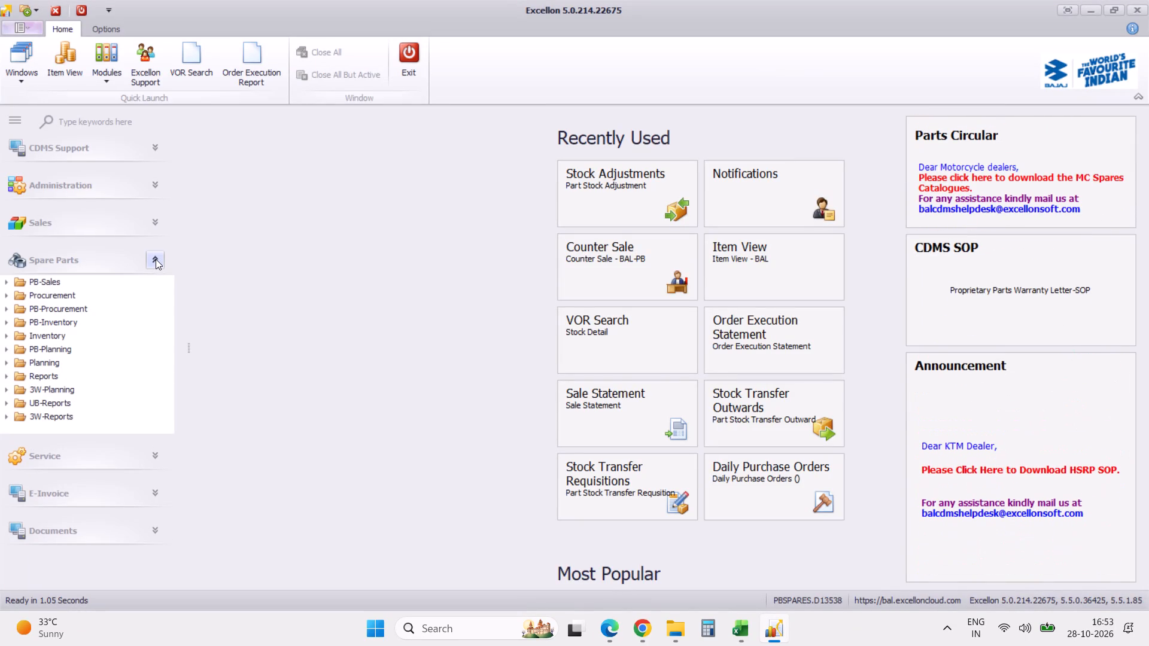
click(7, 377)
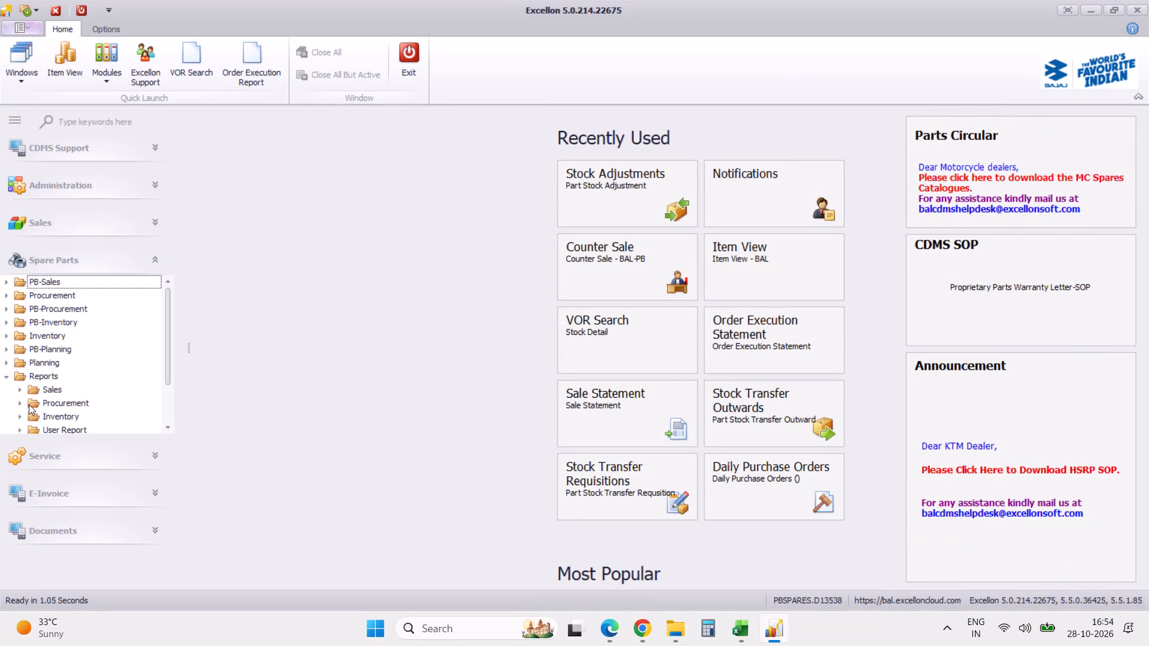
click(21, 404)
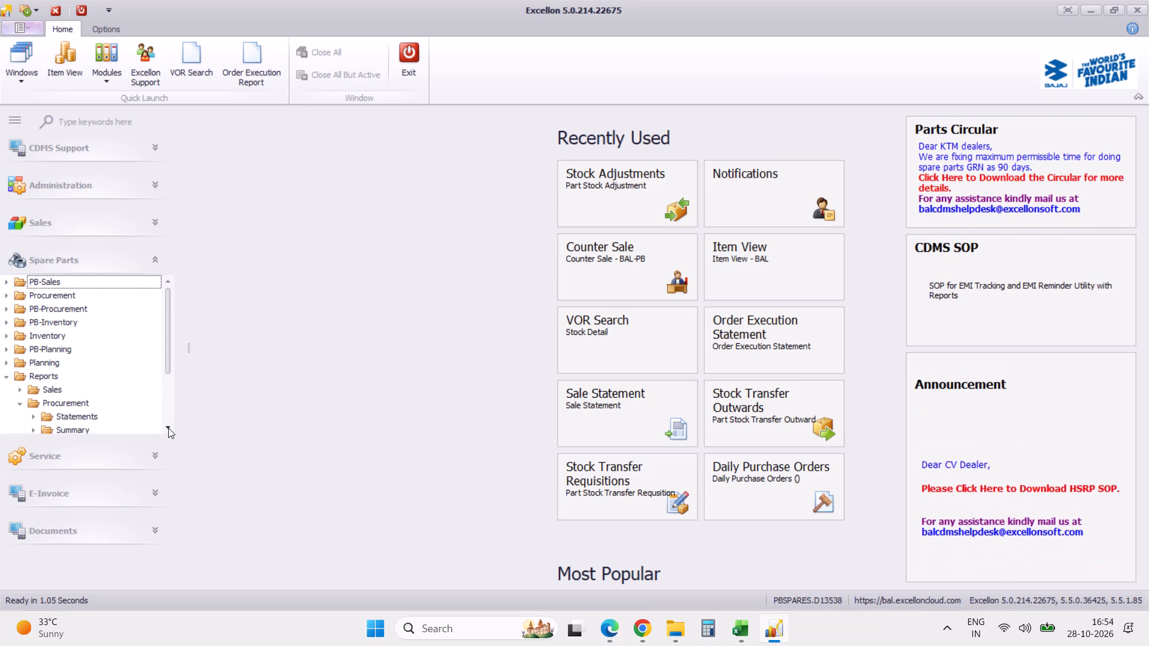
triple_click(168, 428)
click(31, 388)
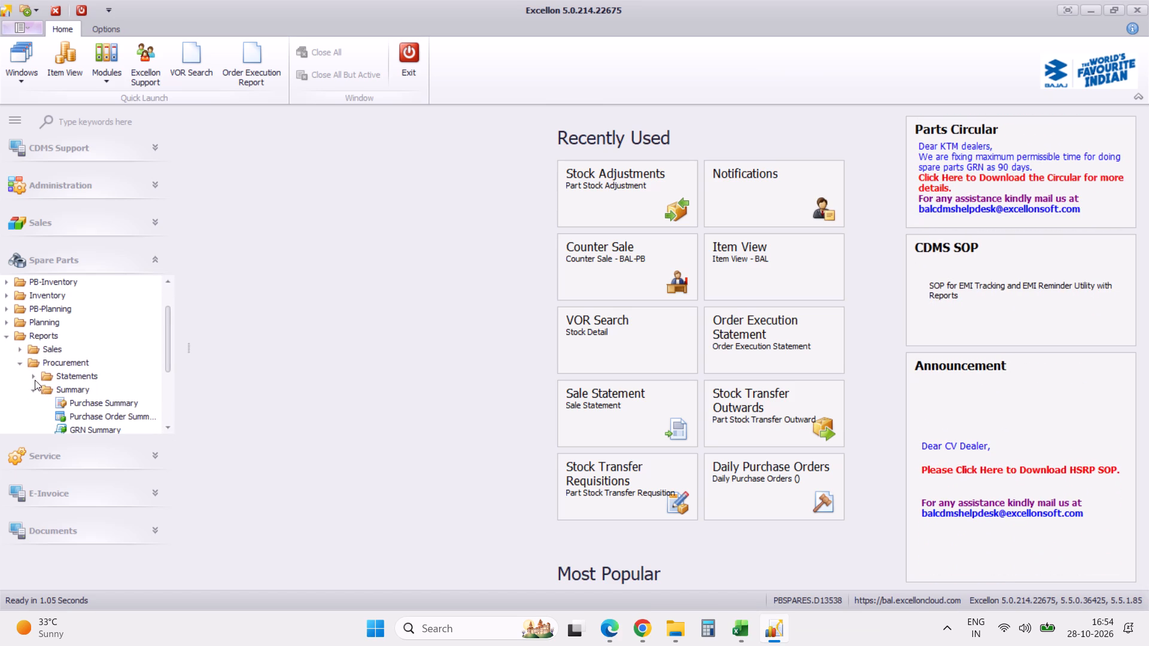
click(33, 376)
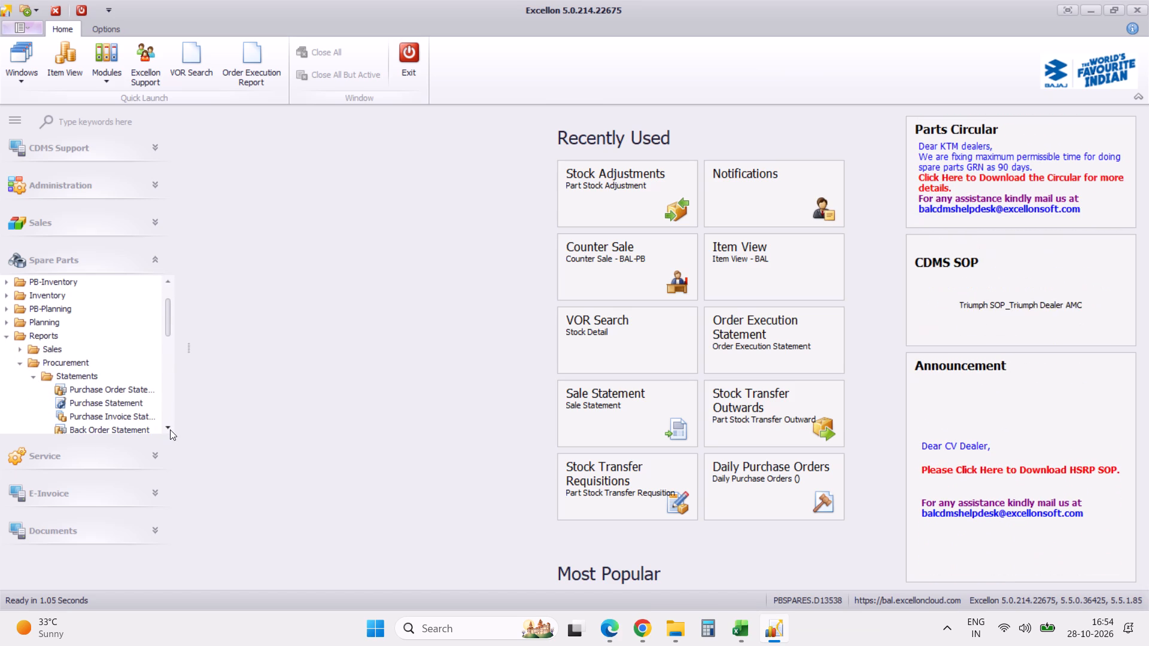
triple_click(170, 429)
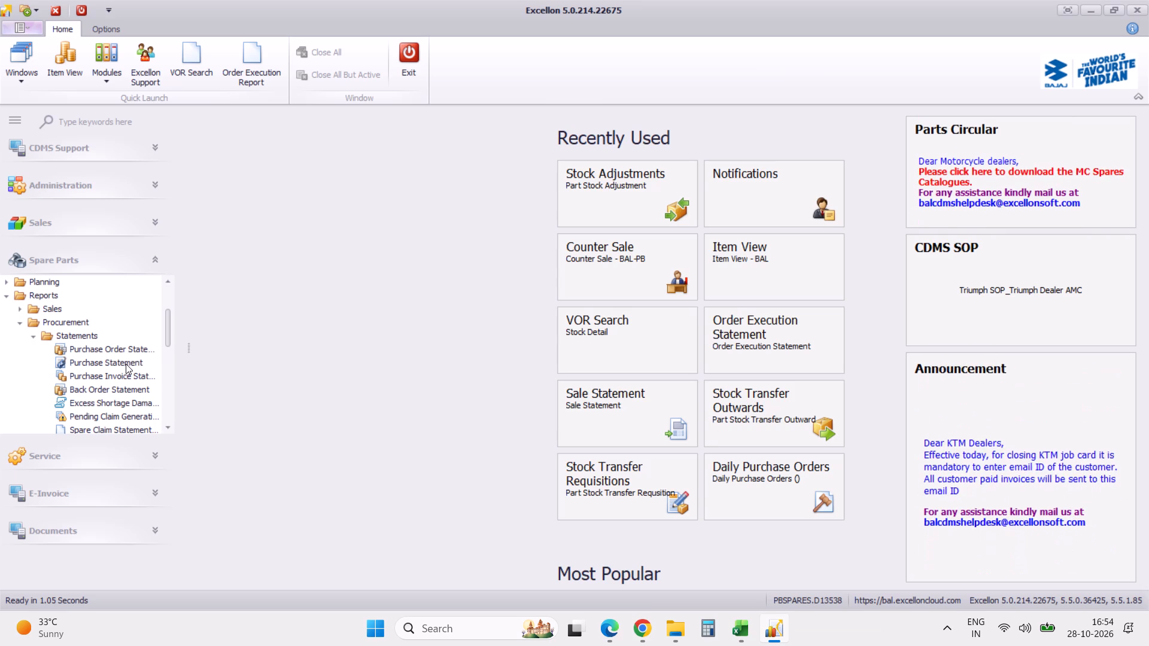
click(126, 351)
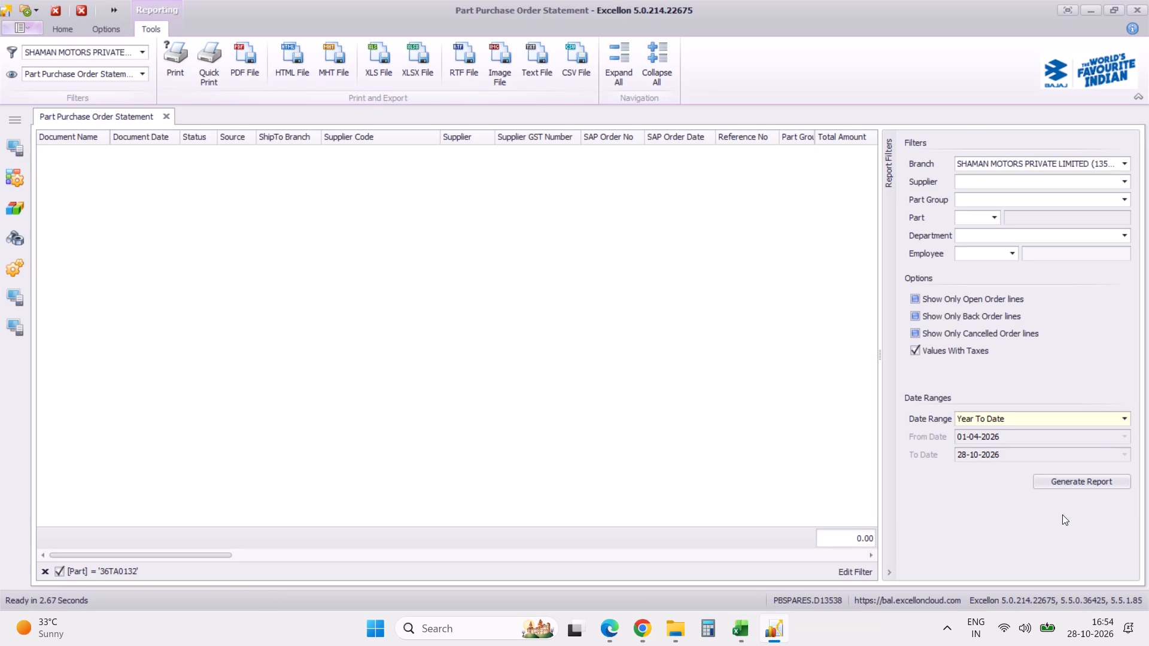
Generate the Part Purchase Order Statement with the date range set to Week To Date.
click(1127, 419)
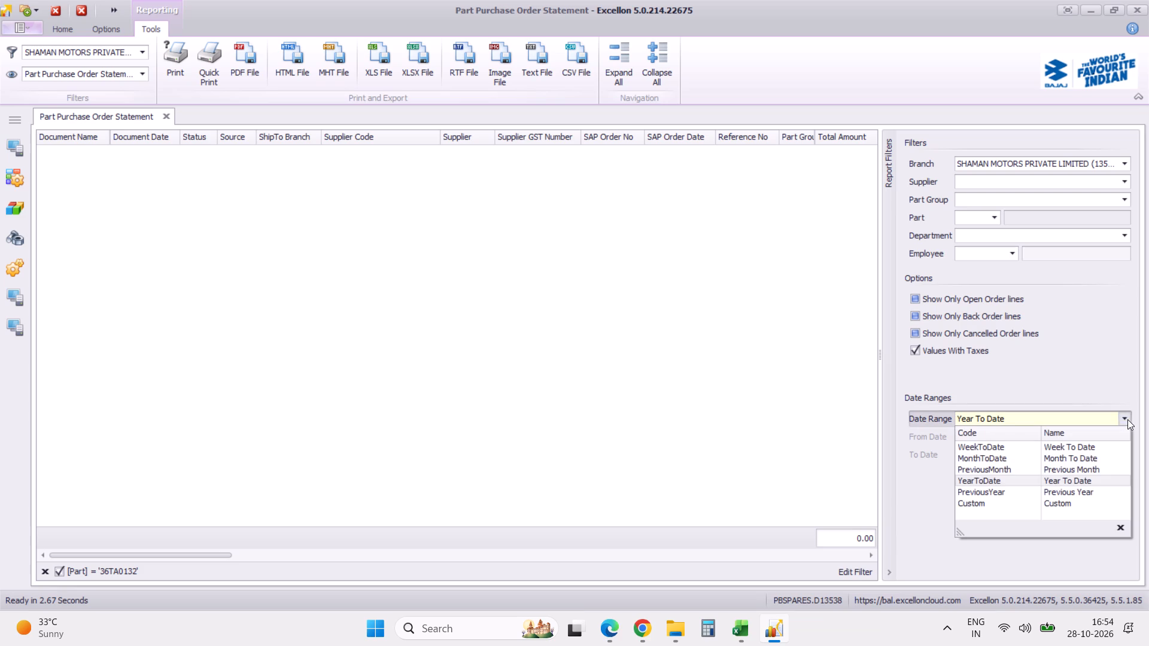
click(1009, 447)
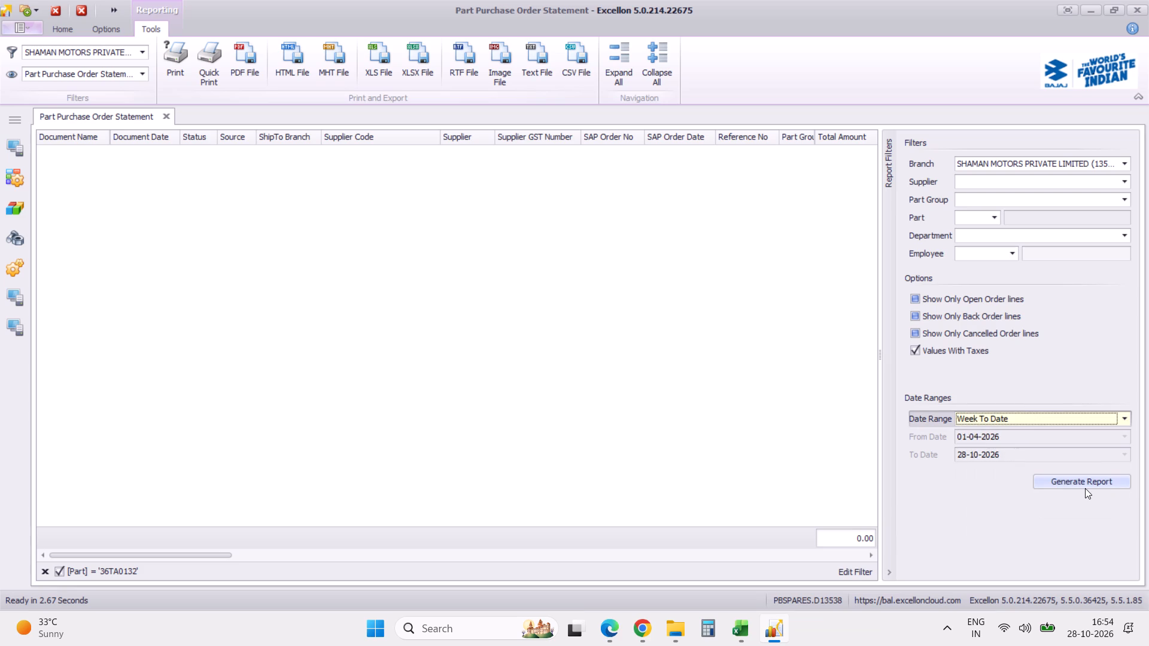
click(1085, 486)
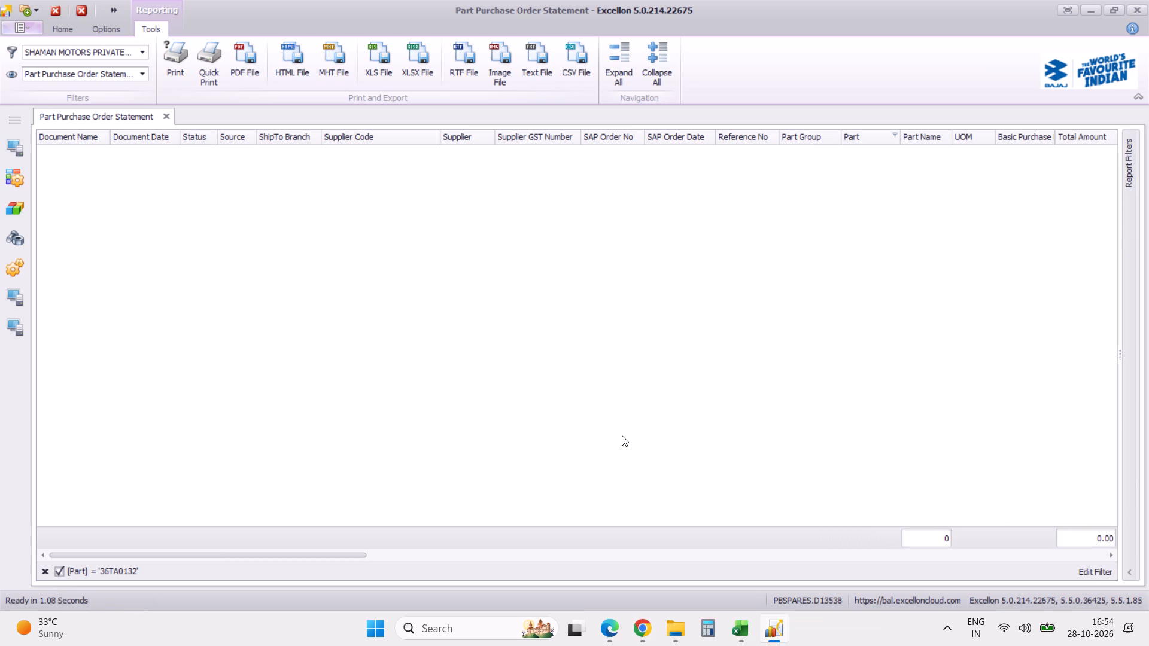
Disable the 36TA0132 part filter, review the order lines and their quantities, and select a Valiant supplier line for part TA131913.
click(60, 573)
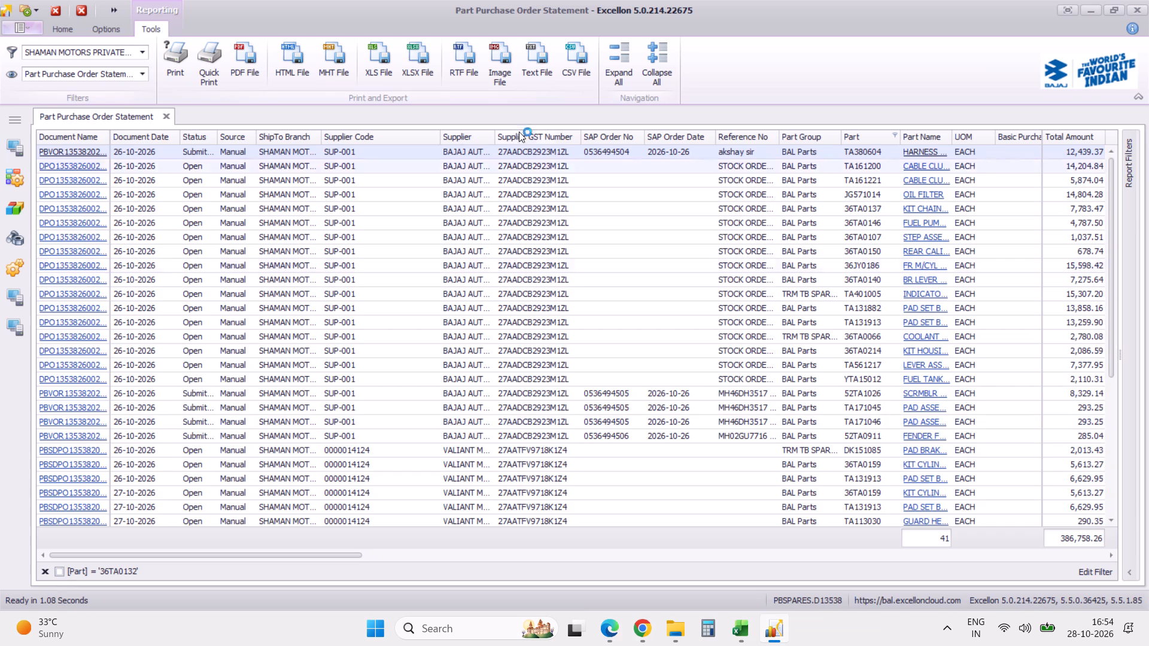
scroll(420, 297, down, 20)
scroll(420, 297, down, 5)
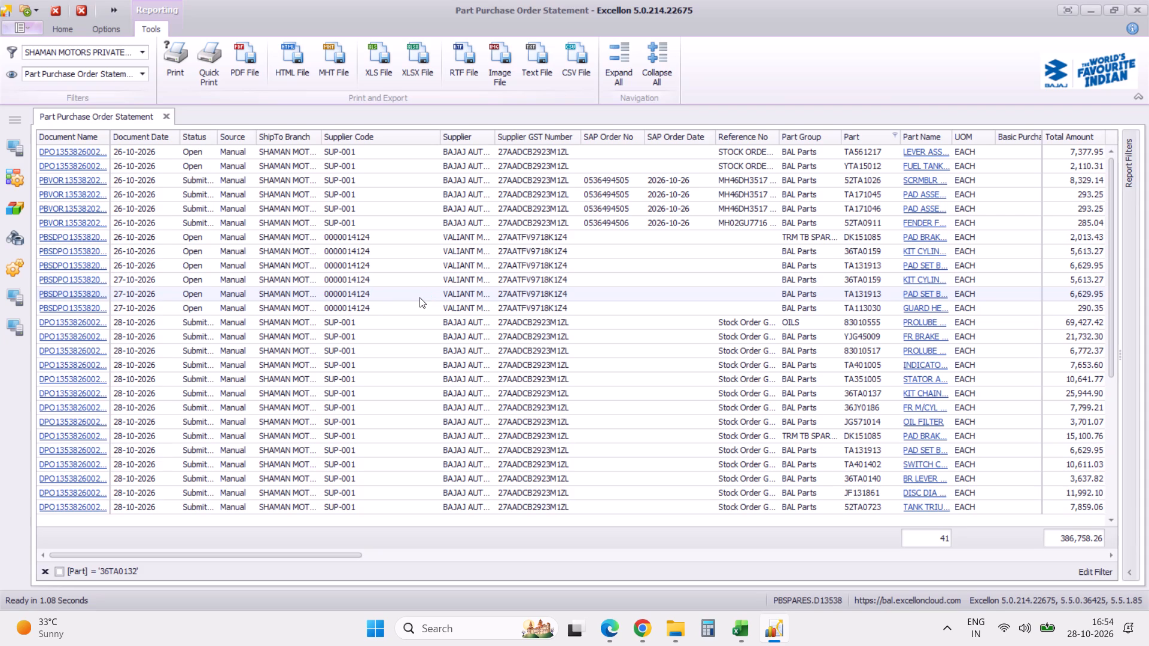
scroll(420, 297, right, 20)
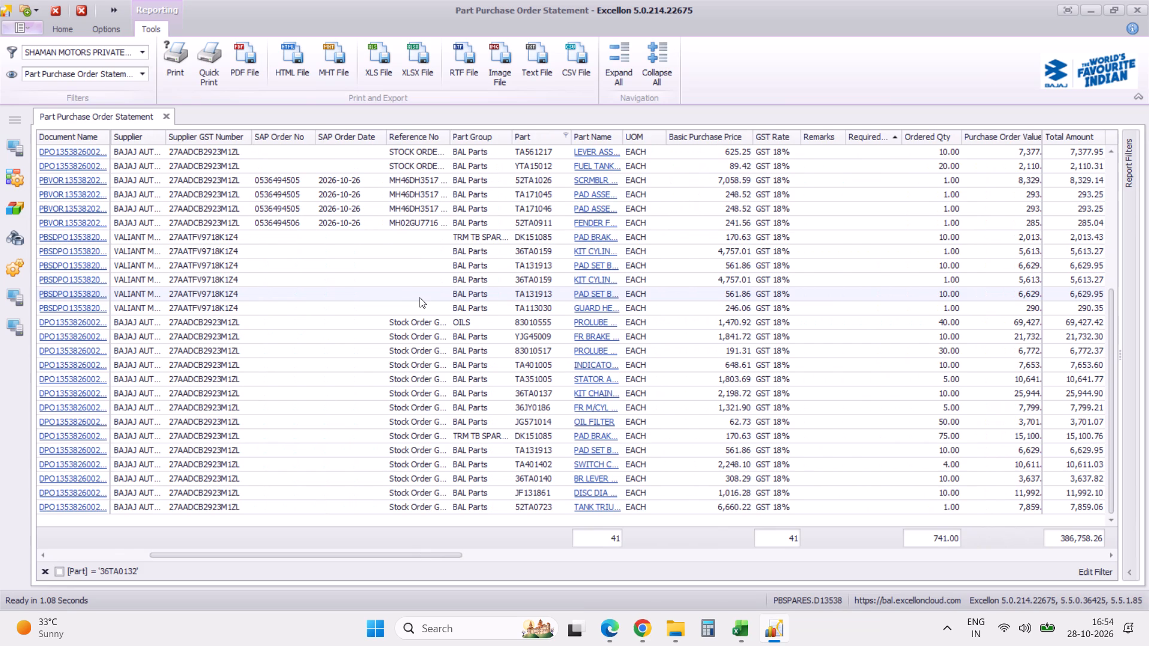
click(420, 297)
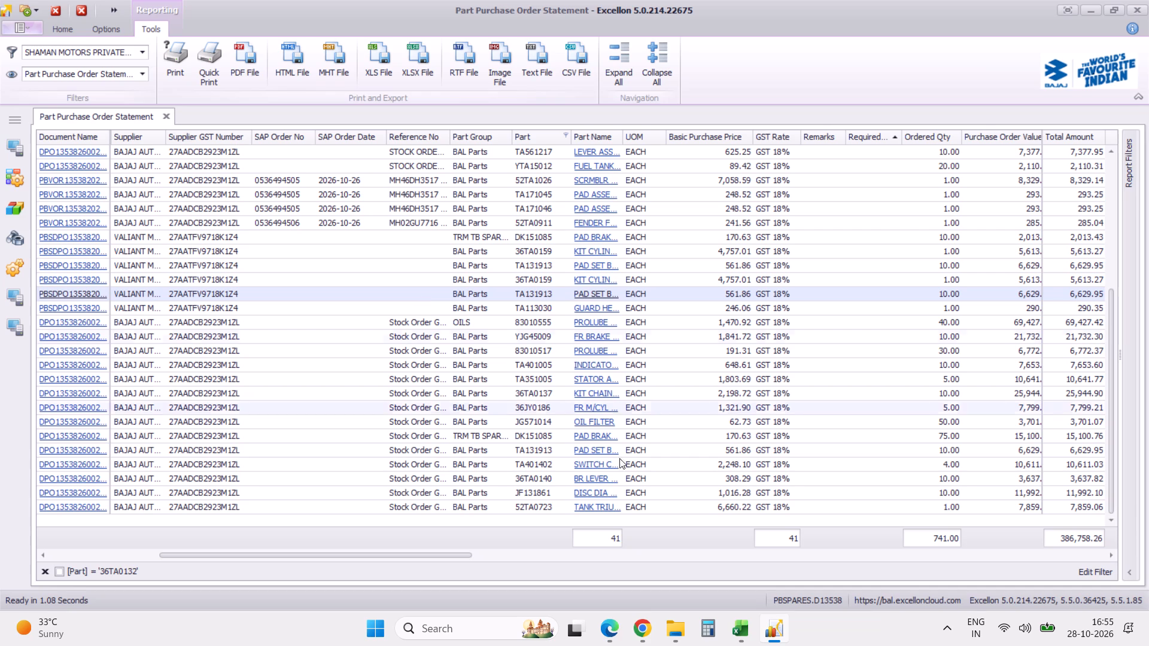
Switch to the Back Order Statement-28102026 workbook in Excel and remove its existing column filters.
click(741, 630)
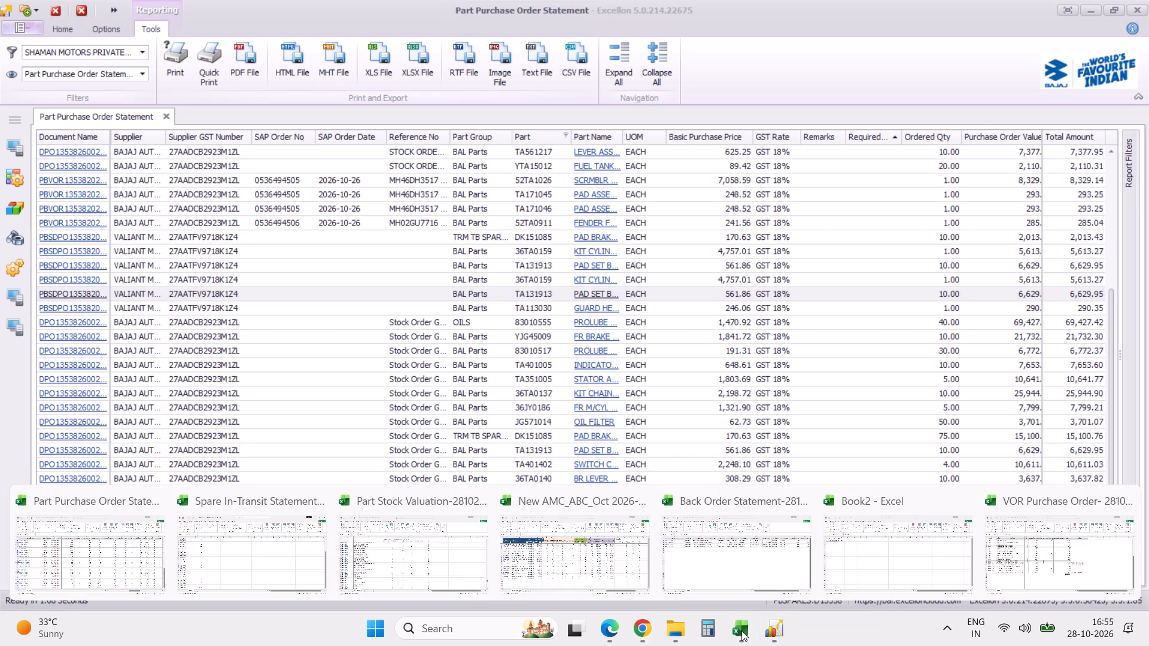
click(736, 505)
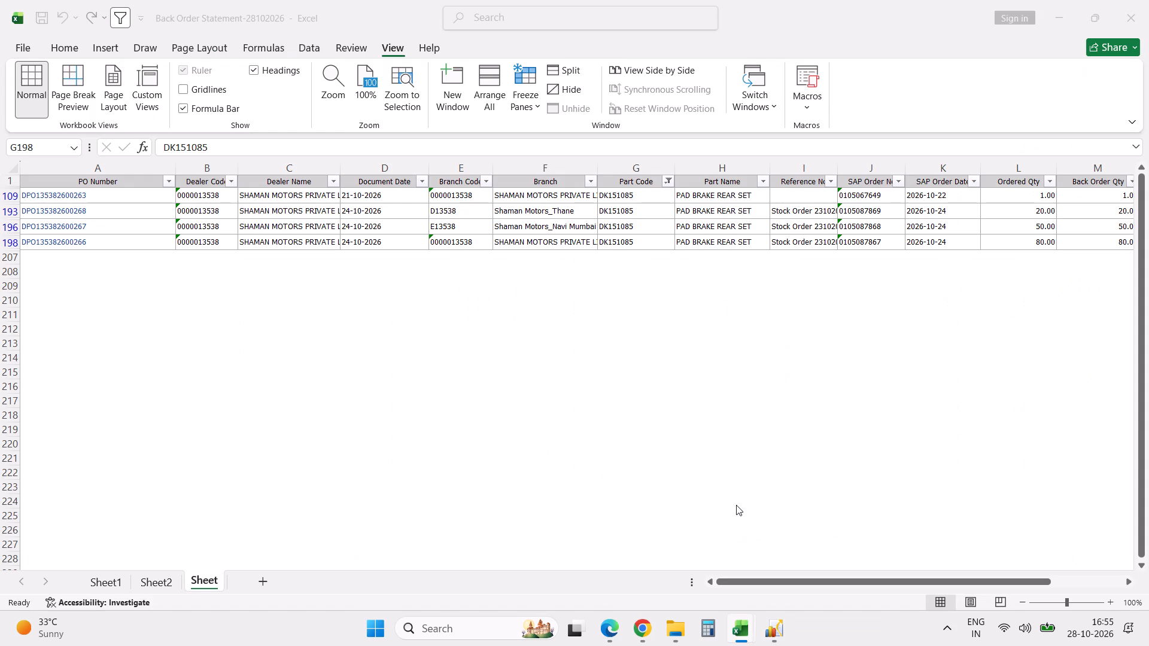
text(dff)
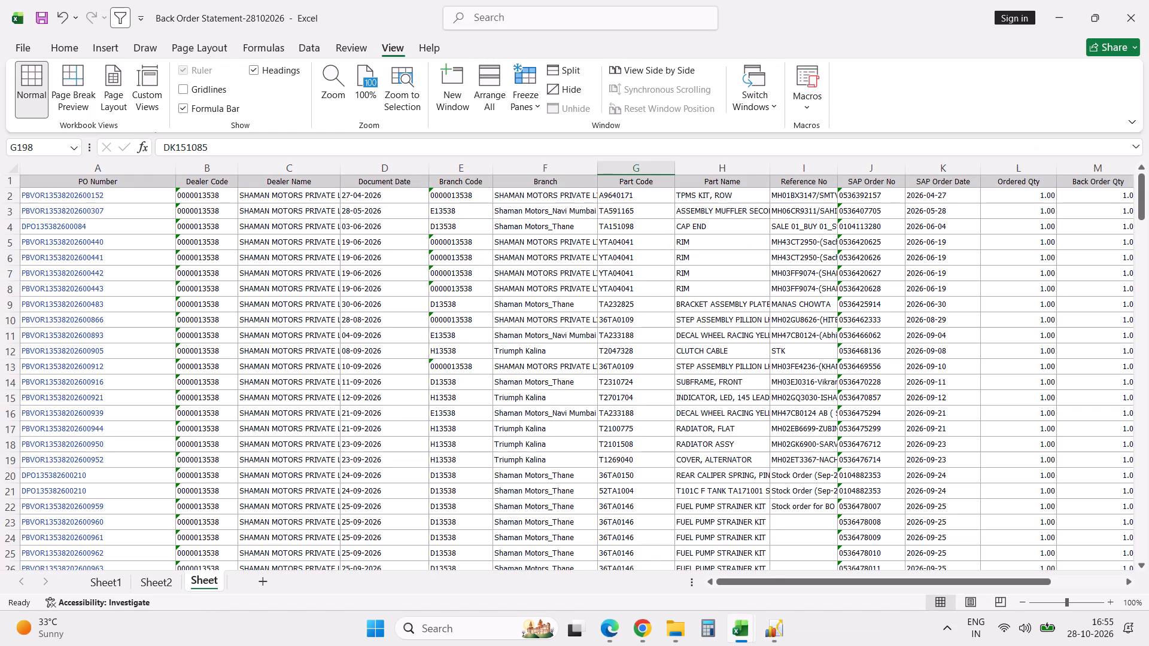
Search the back order sheet for the occurrences of part number 131913.
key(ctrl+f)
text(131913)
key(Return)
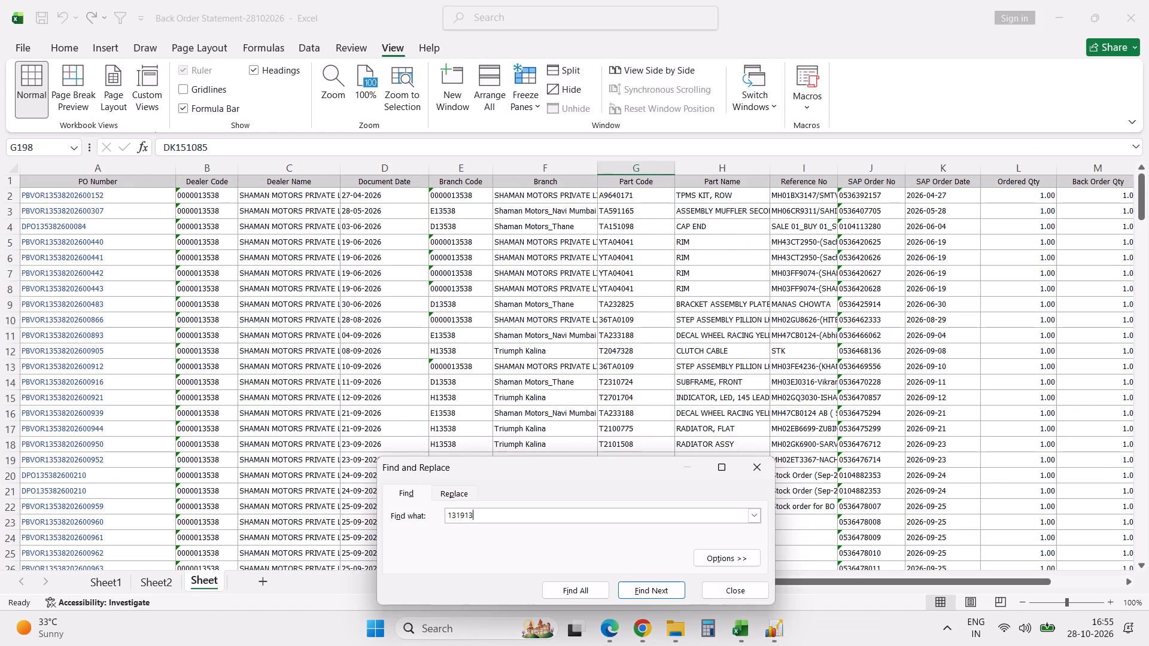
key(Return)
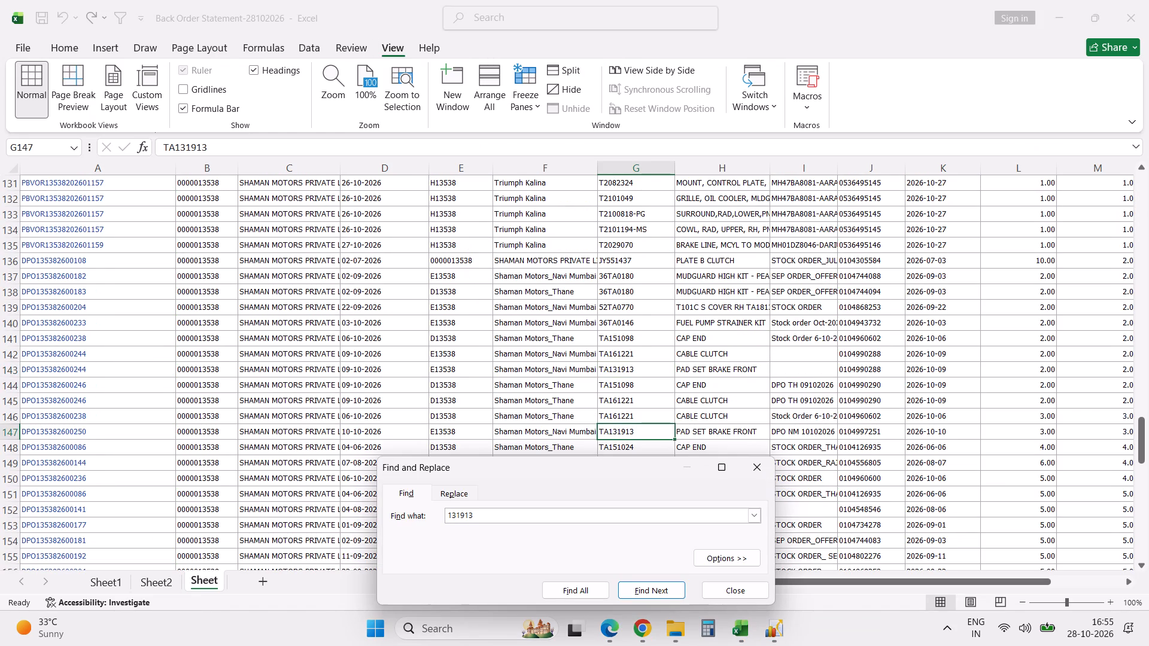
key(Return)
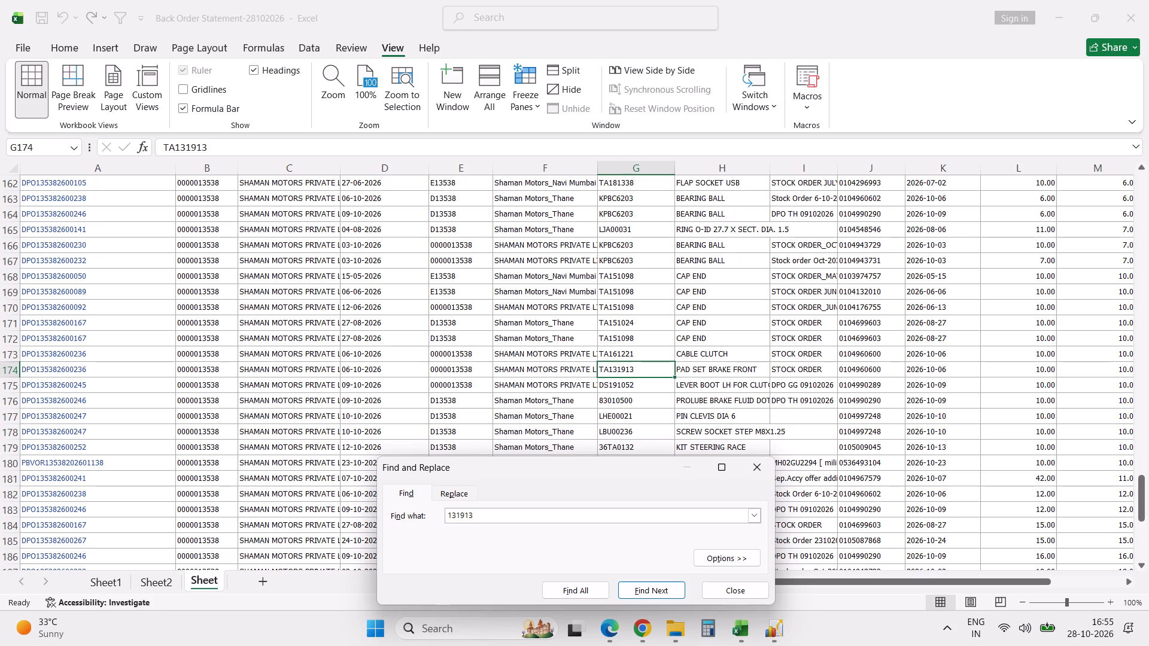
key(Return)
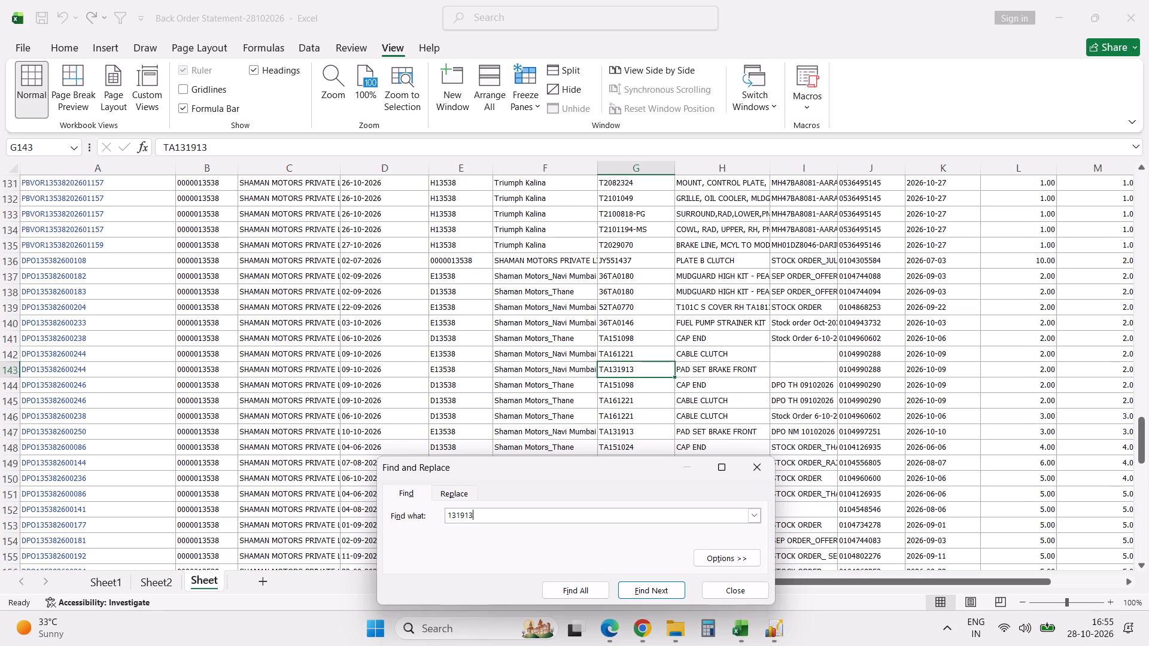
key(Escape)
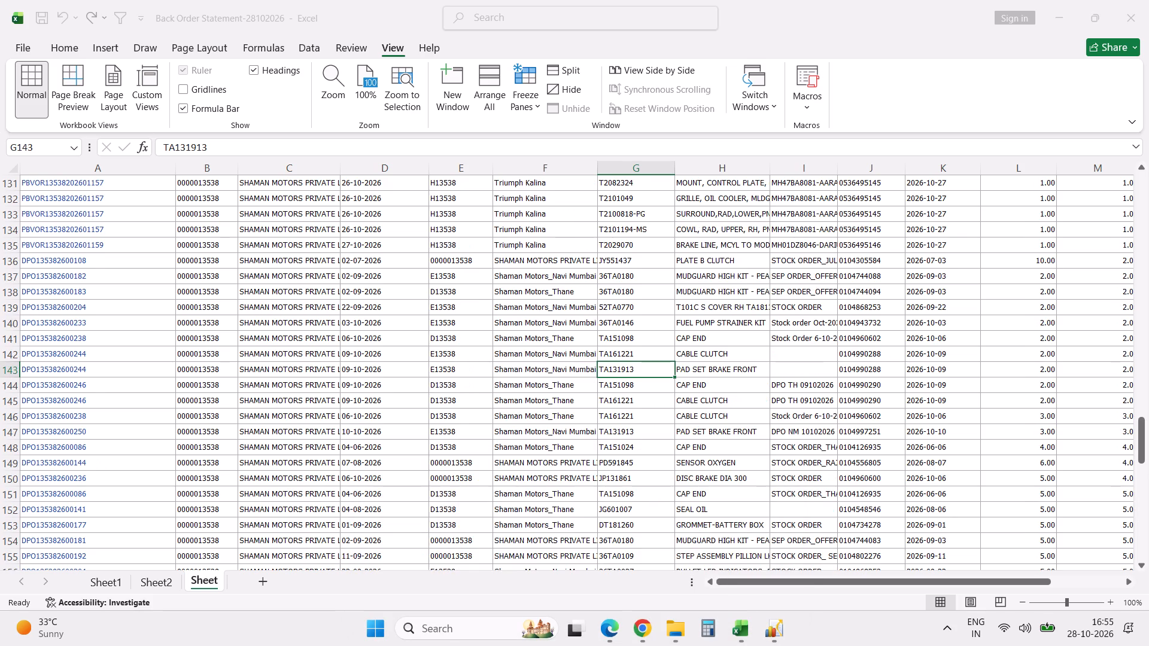
Turn header filters back on, filter the Part Code column by 131913, and go through the matching back order rows.
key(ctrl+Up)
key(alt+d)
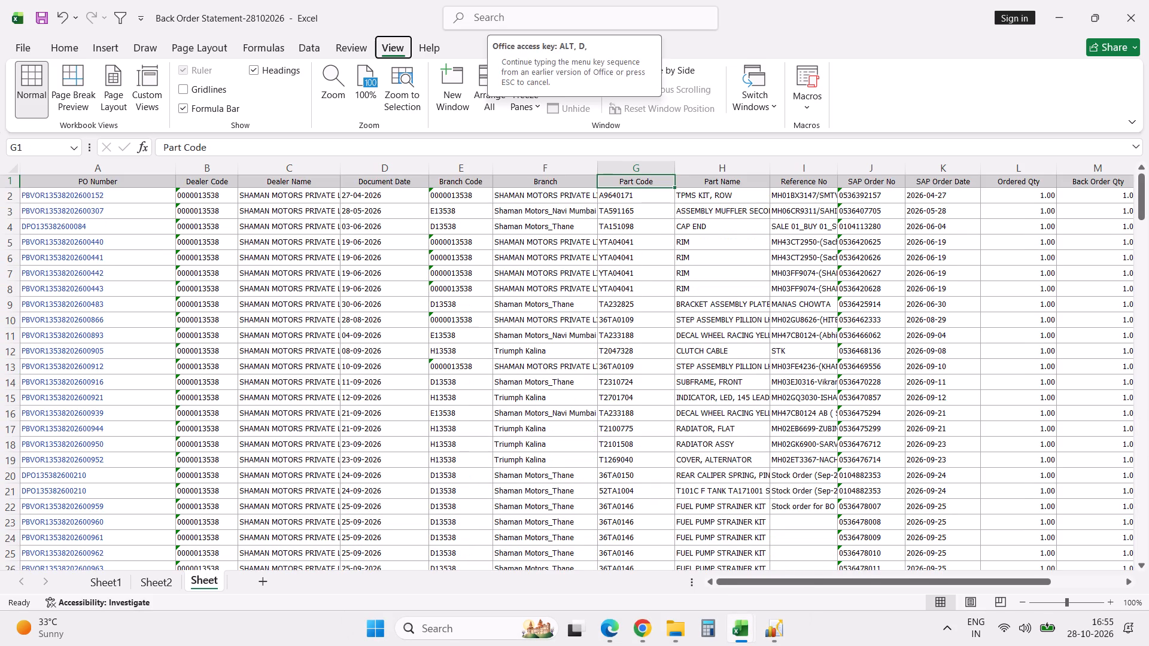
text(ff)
click(668, 180)
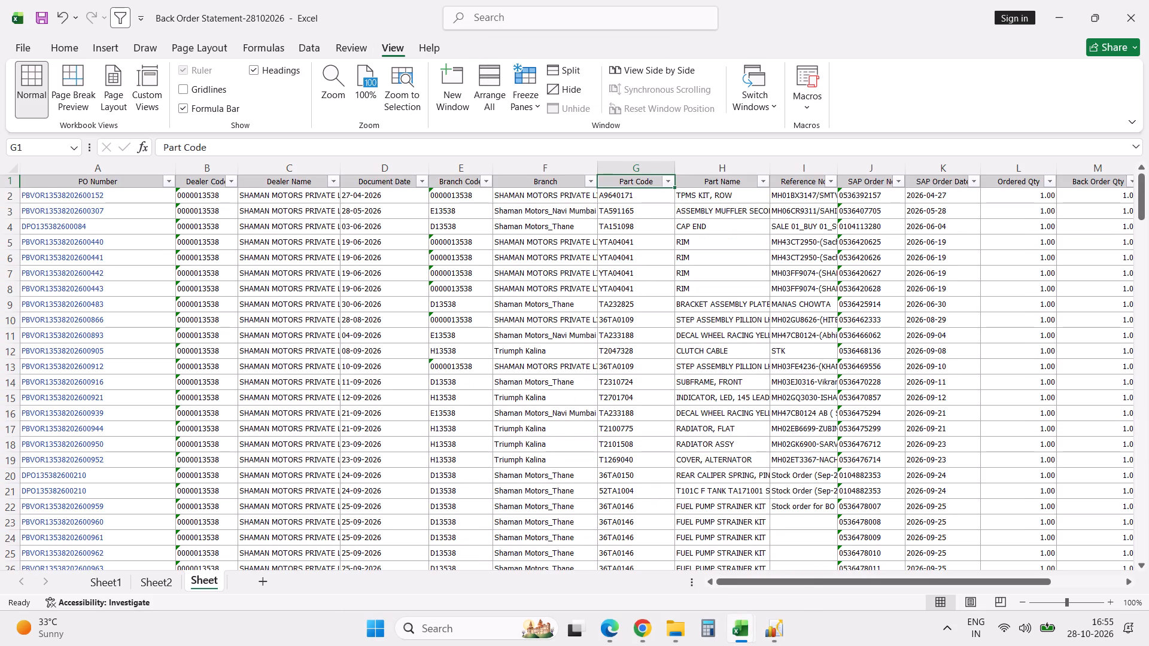
click(622, 356)
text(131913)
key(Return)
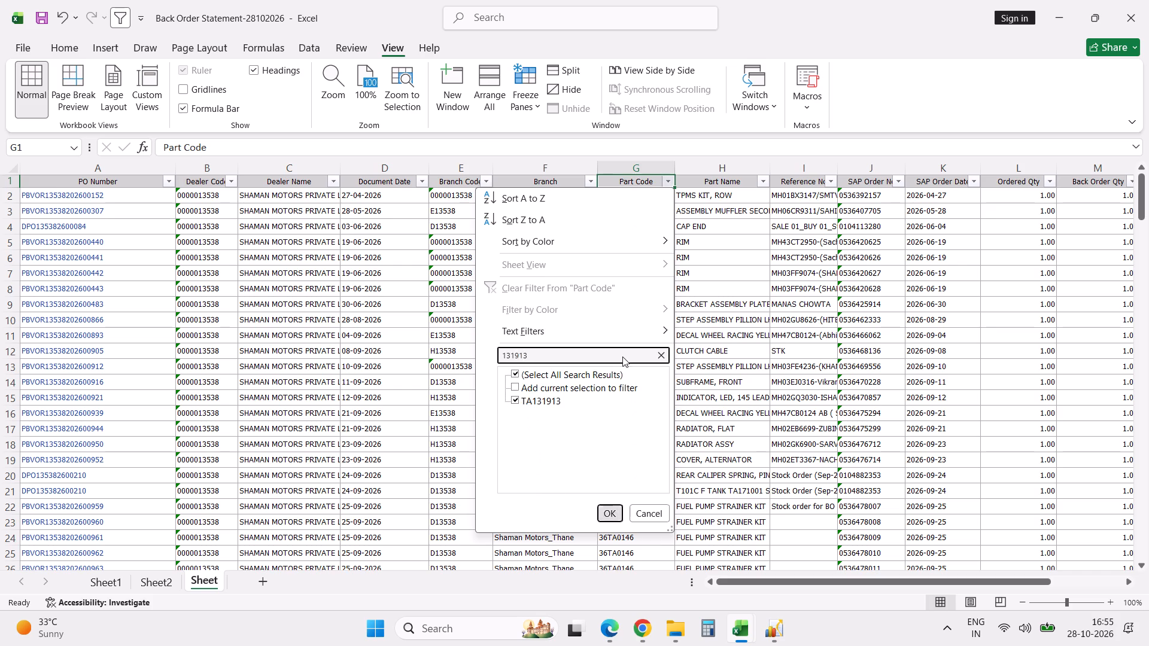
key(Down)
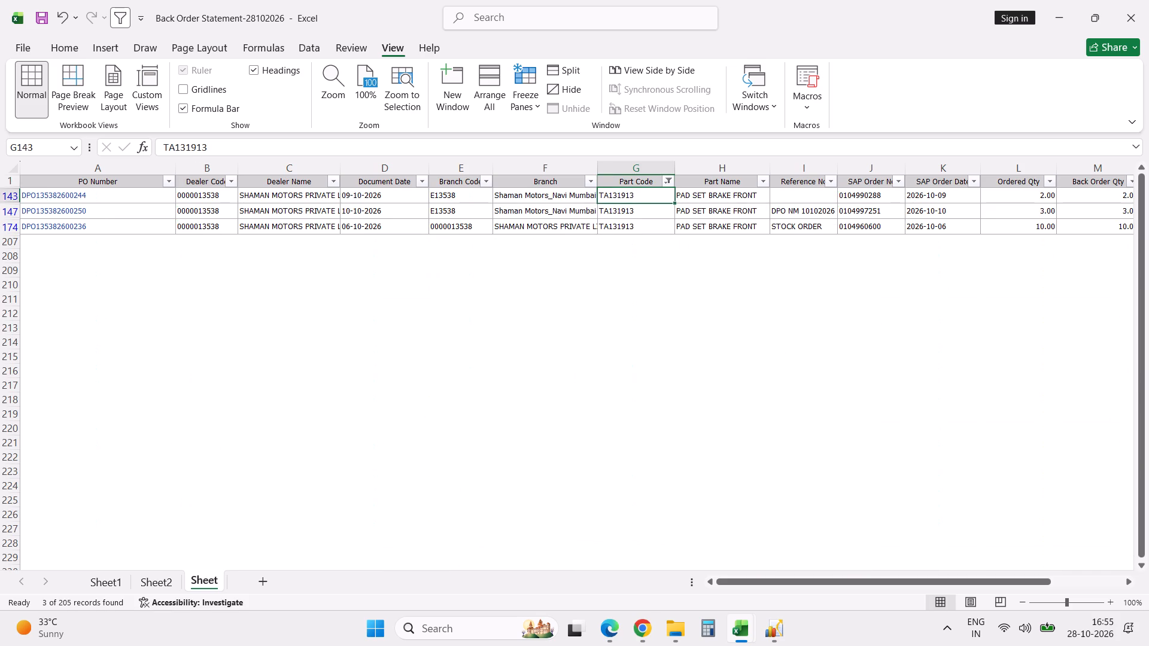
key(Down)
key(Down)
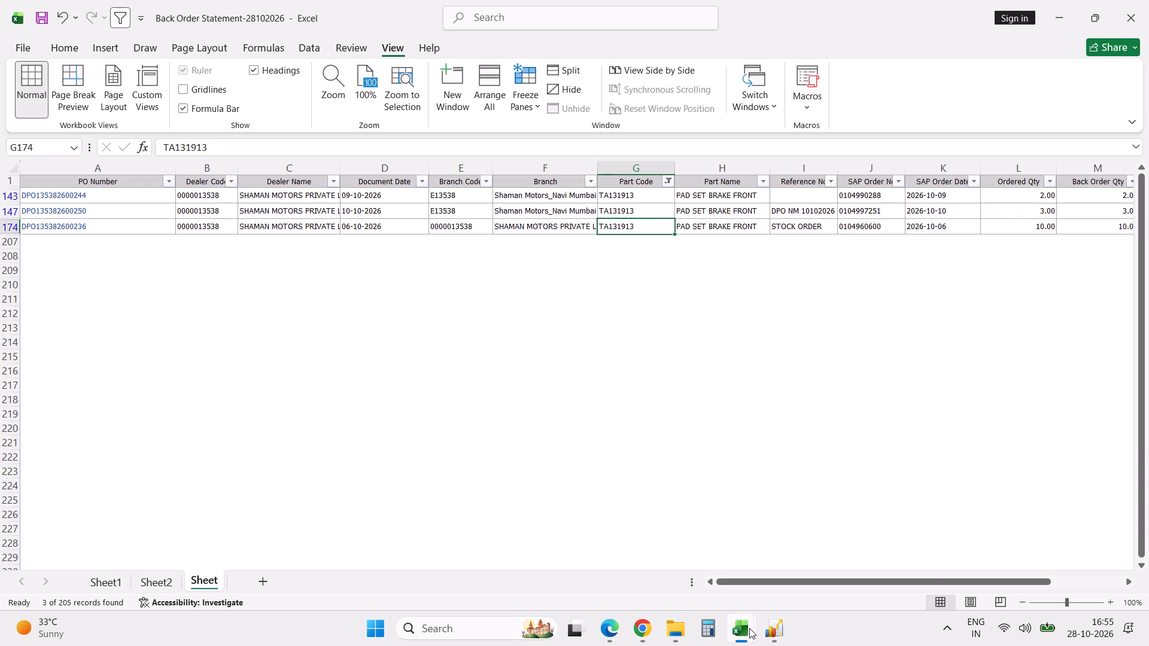
Switch to the Part Purchase Order Statement-PNA CHECK 28102026 workbook and reset its filters so all records are included.
click(113, 573)
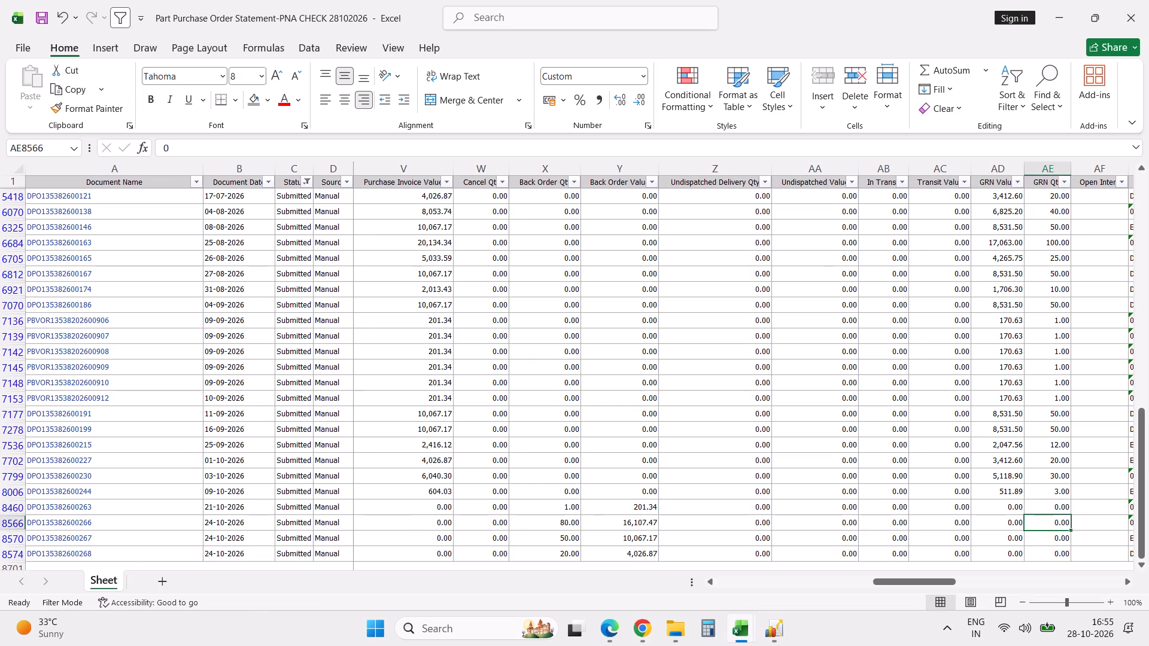
text(dff)
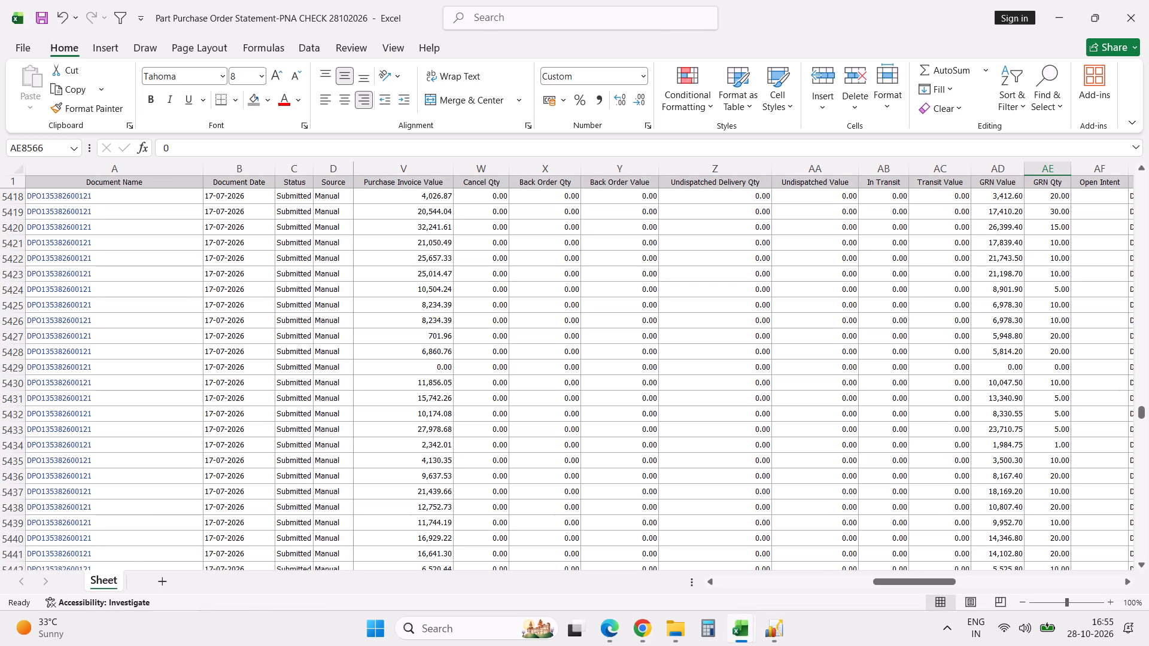
click(438, 185)
text(dff)
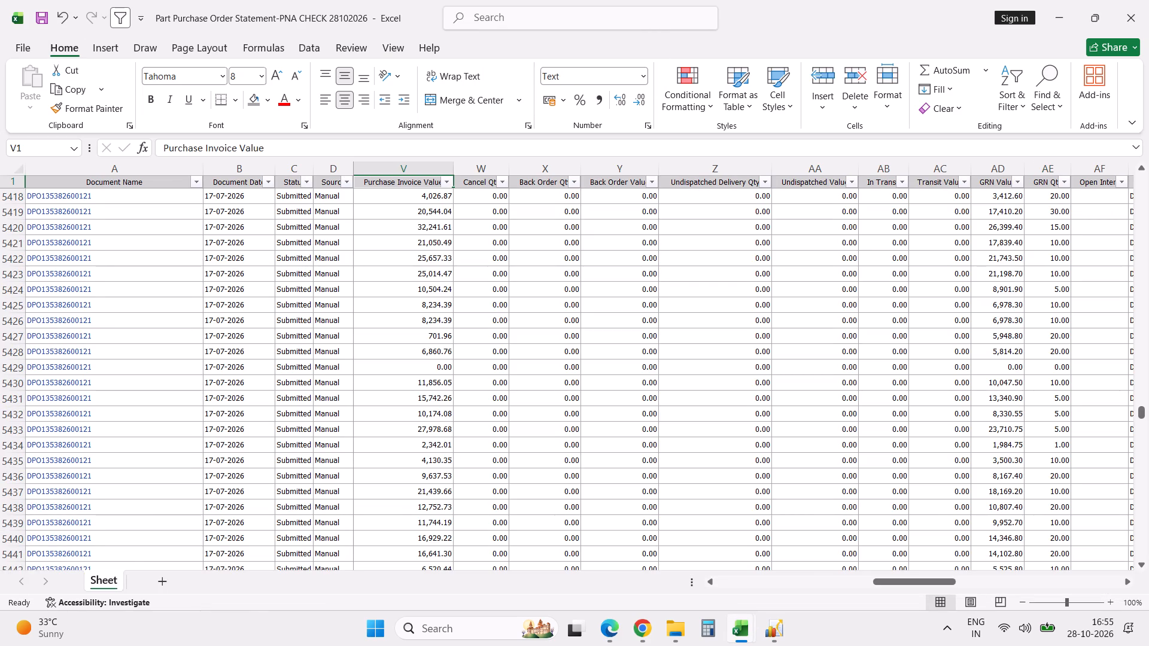
Locate the Part column by searching for 131913, filter it by that number, and go to the last matching order row.
key(ctrl+f)
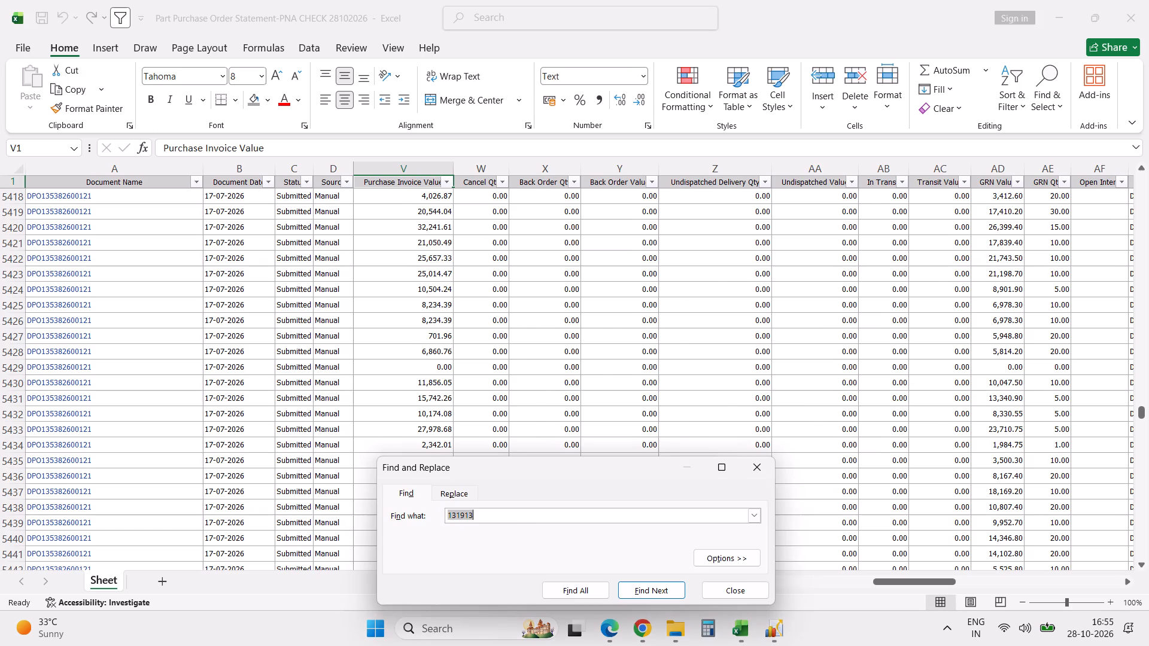
key(Return)
key(Escape)
key(ctrl+Up)
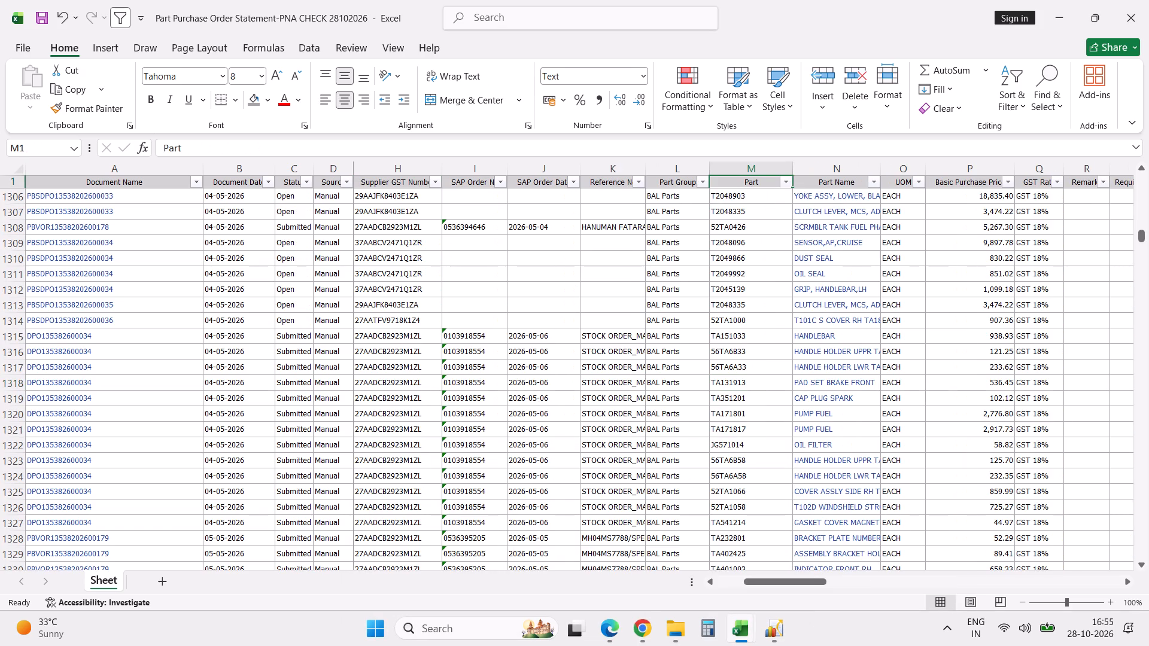
click(787, 182)
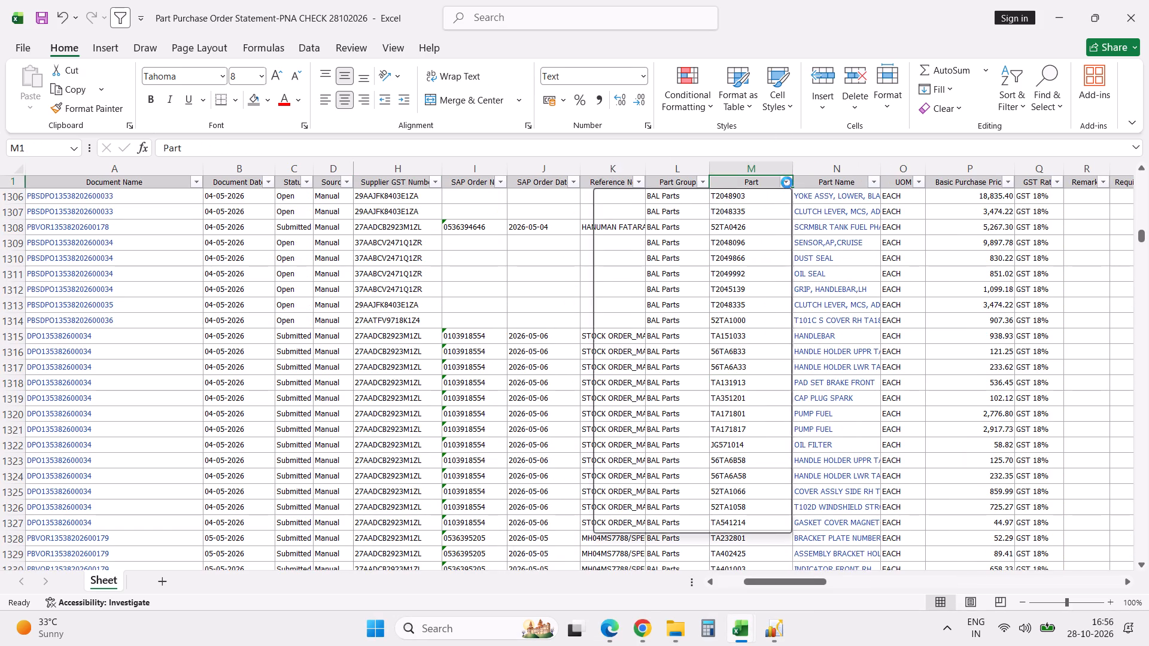
click(713, 358)
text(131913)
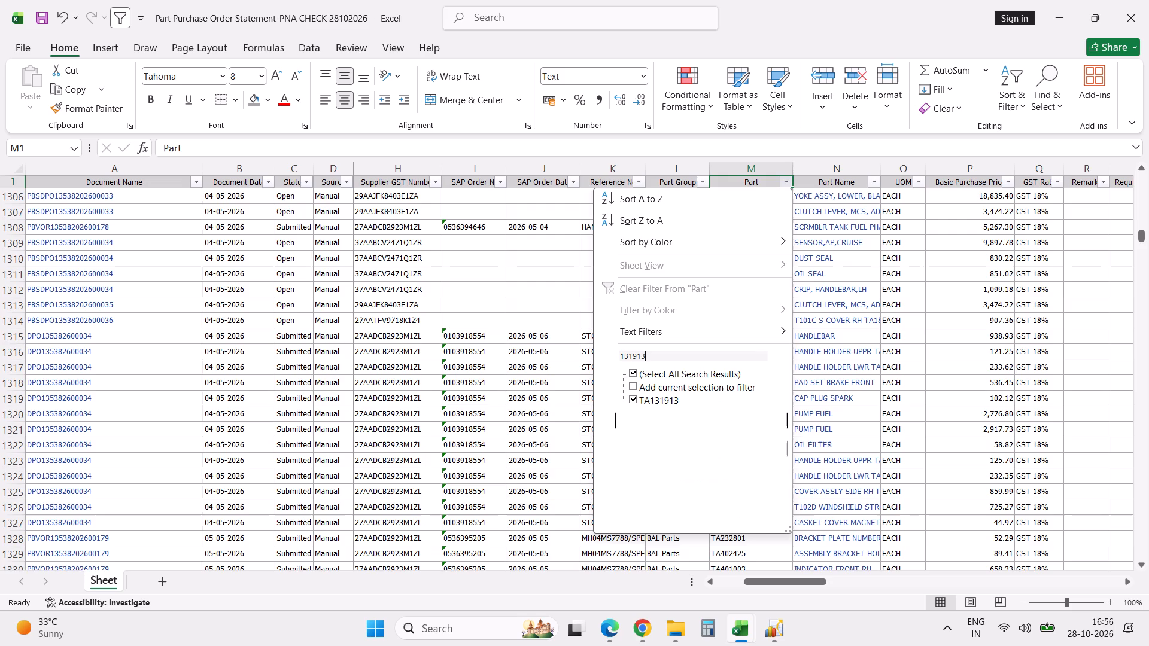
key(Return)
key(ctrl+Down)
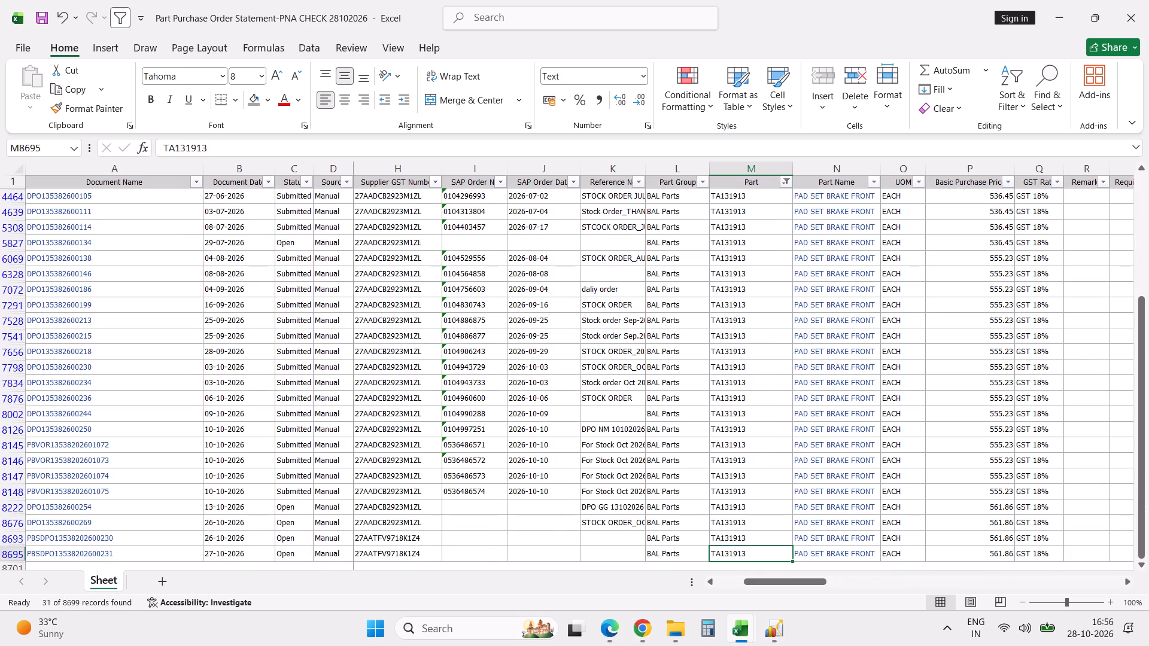
Filter the Status column to exclude Open orders, keeping only the Submitted rows for part TA131913.
click(305, 184)
click(173, 389)
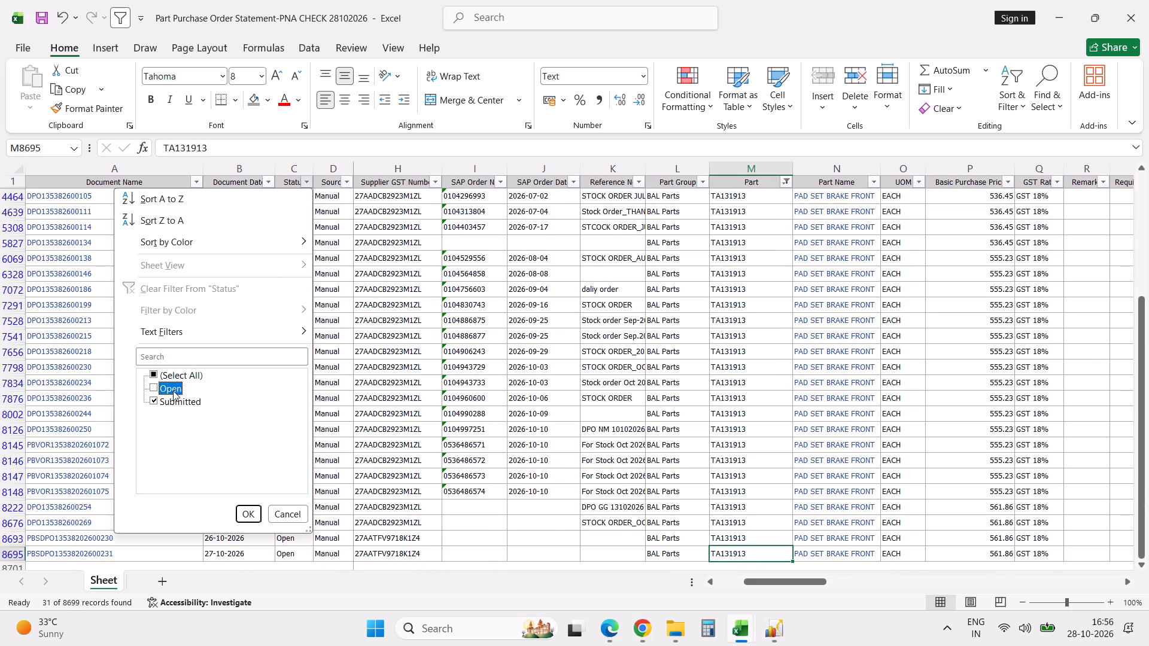
click(245, 510)
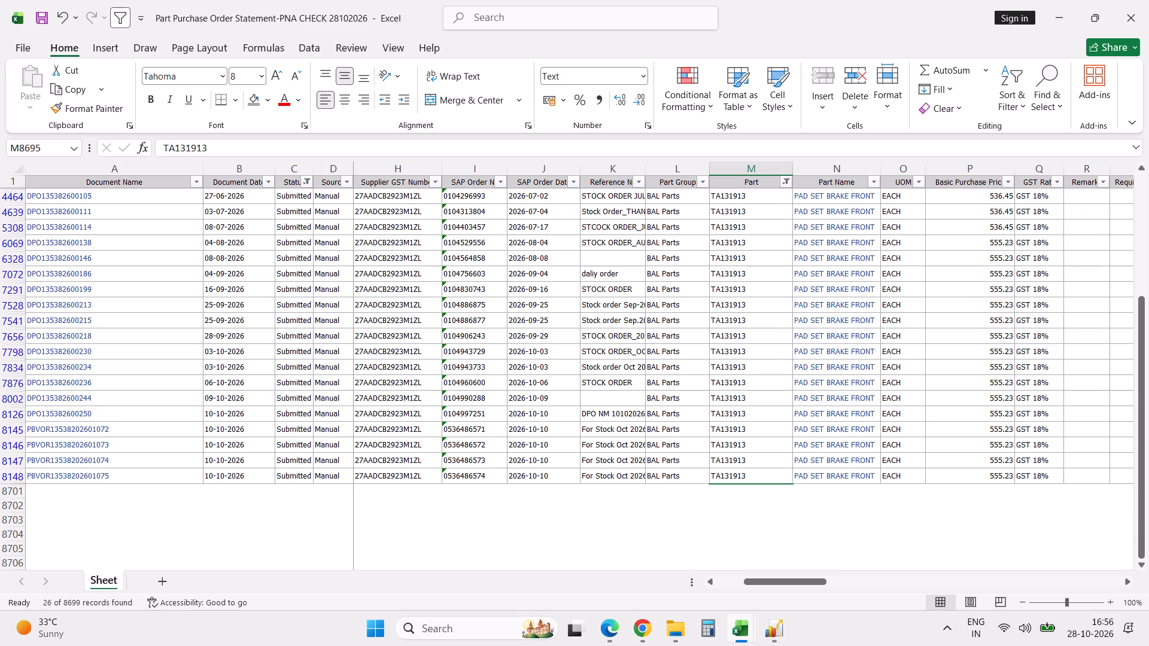
Examine the last submitted order row from its reference through the ordered, invoice, back order, undispatched and transit columns to GRN value.
click(588, 471)
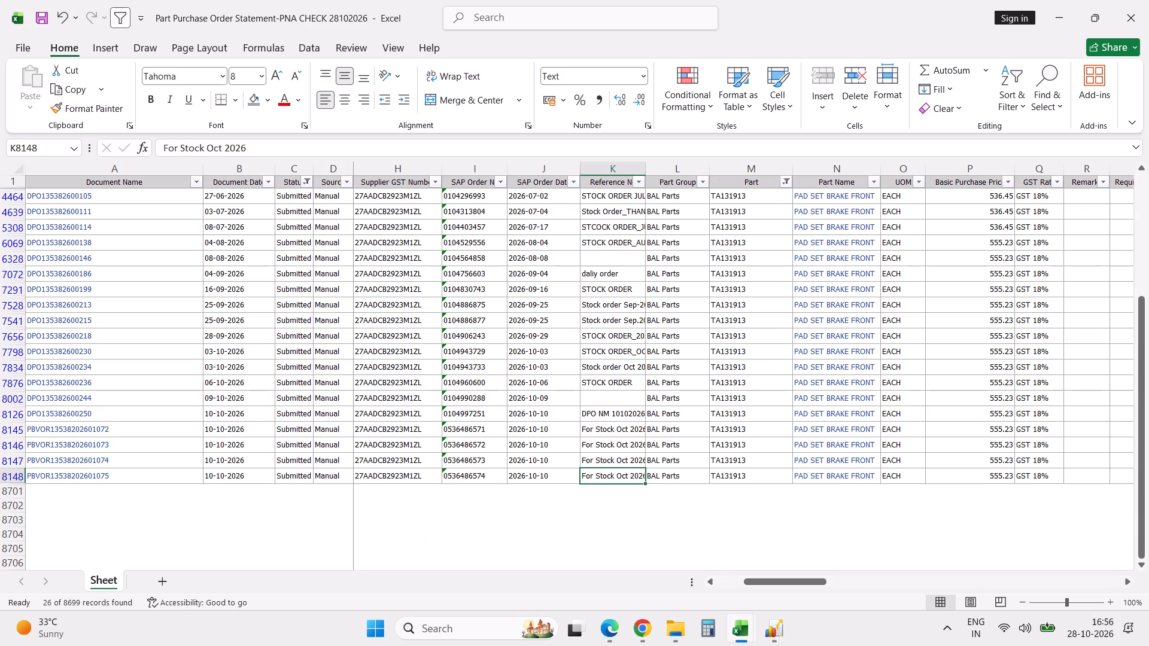
key(Right)
key(Right)
key(Right)
key(Right)
key(Right)
key(Right)
key(Right)
key(Right)
key(Right)
key(Right)
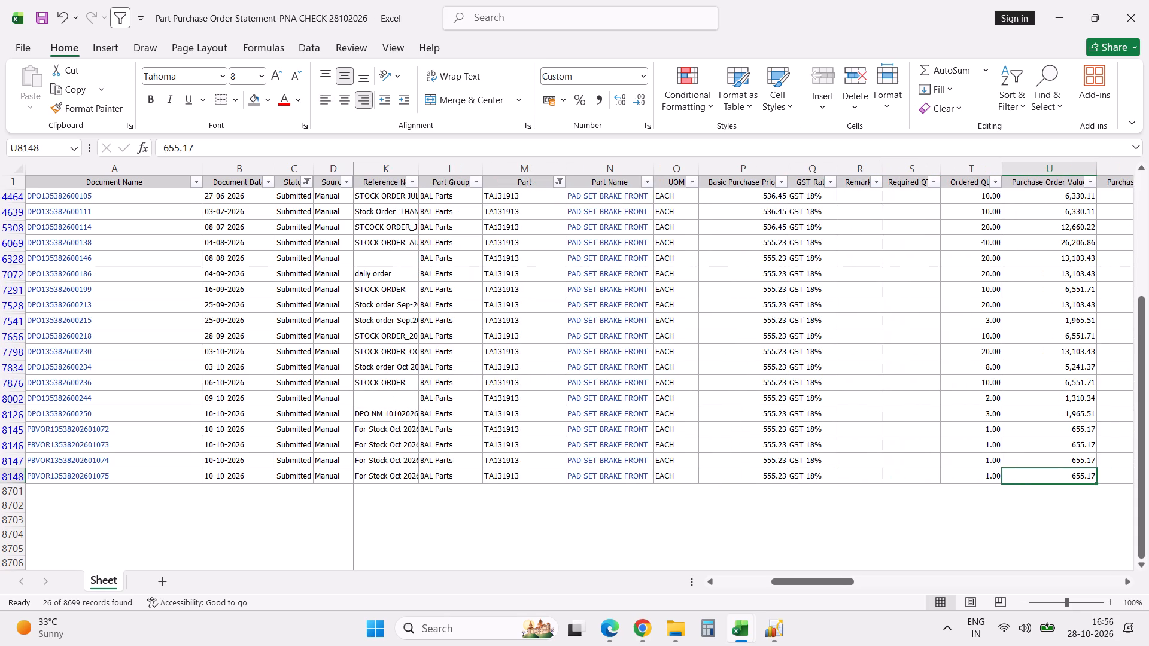
key(Right)
key(Right)
key(Right)
key(Right)
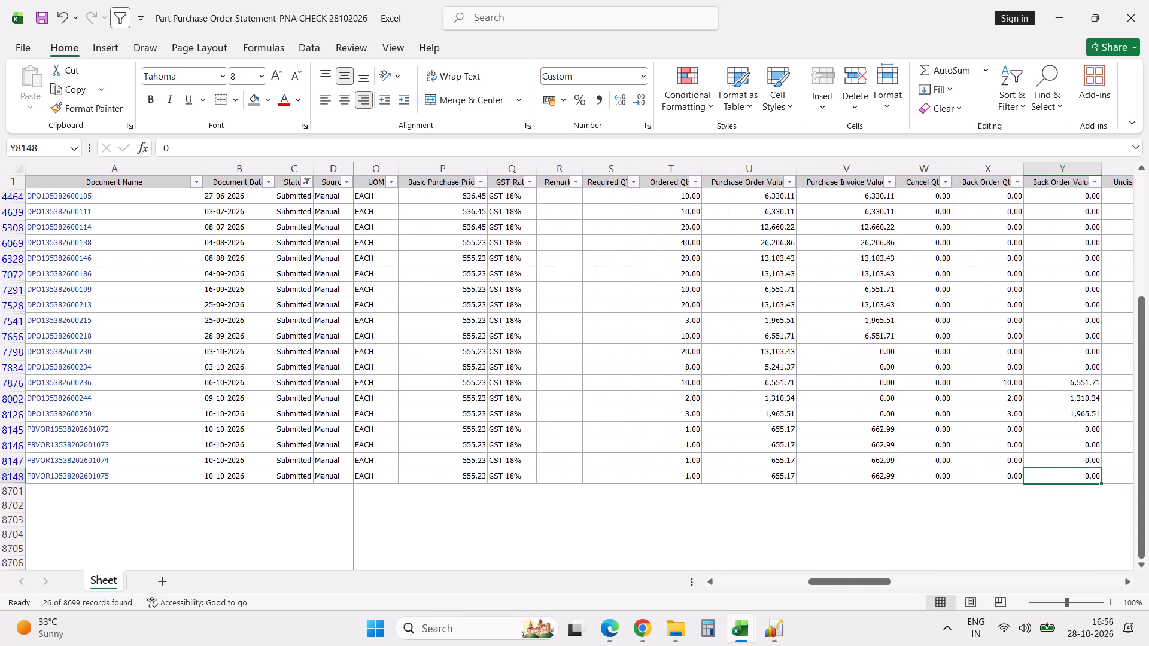
key(Right)
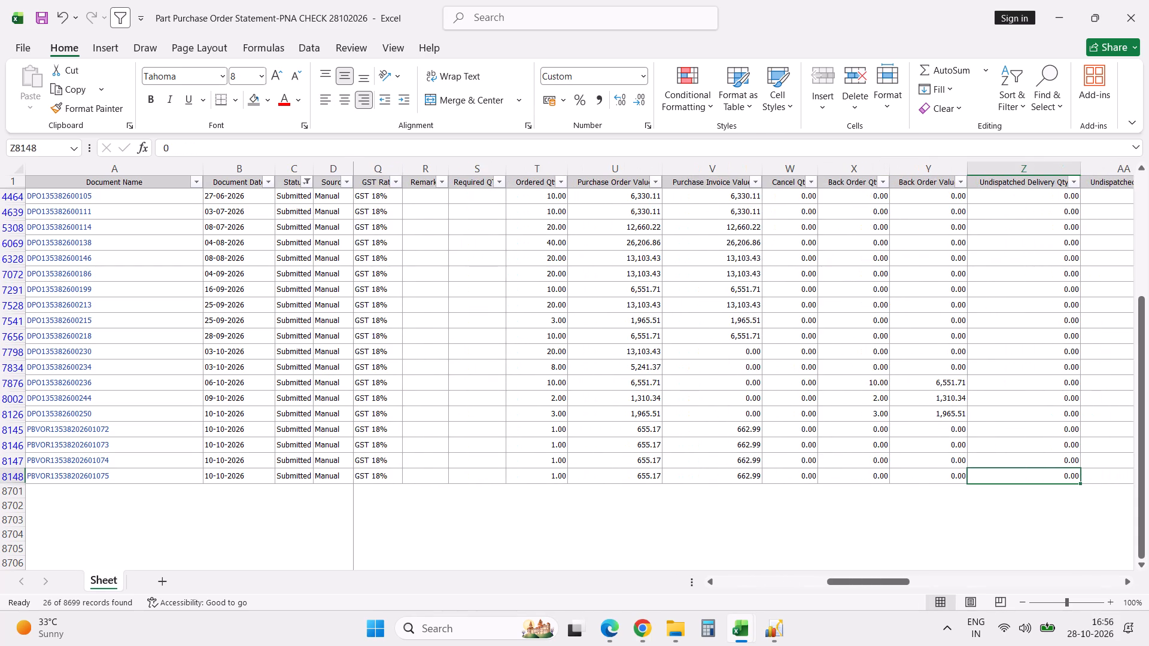
key(Right)
key(Right)
key(Right)
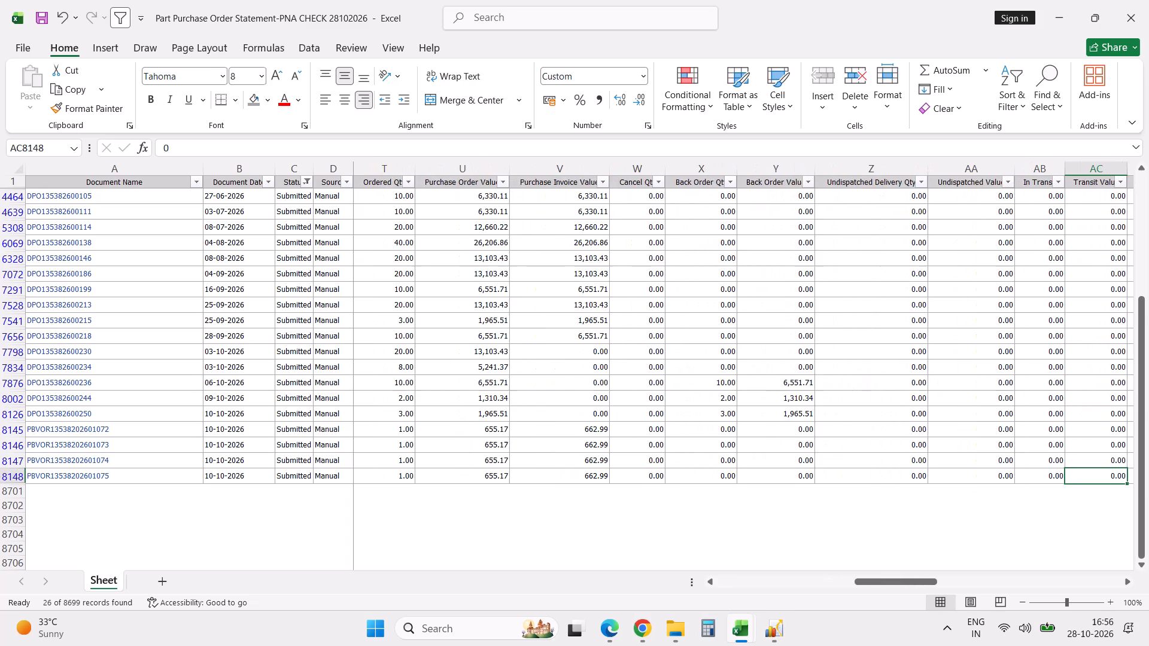
key(Right)
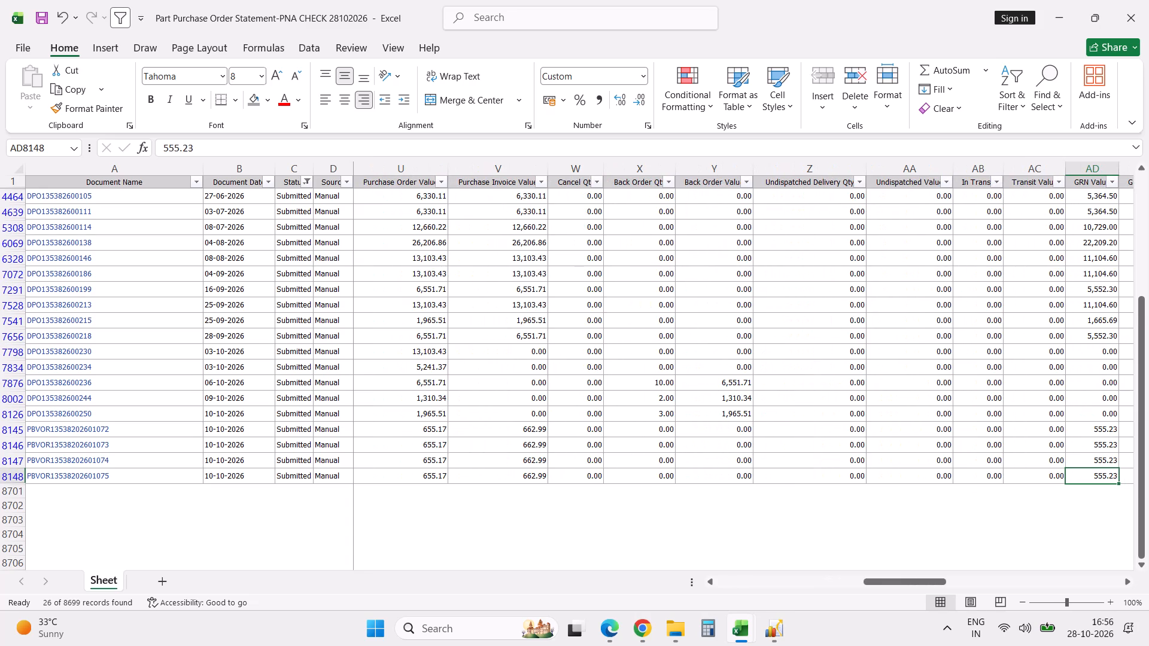
key(Up)
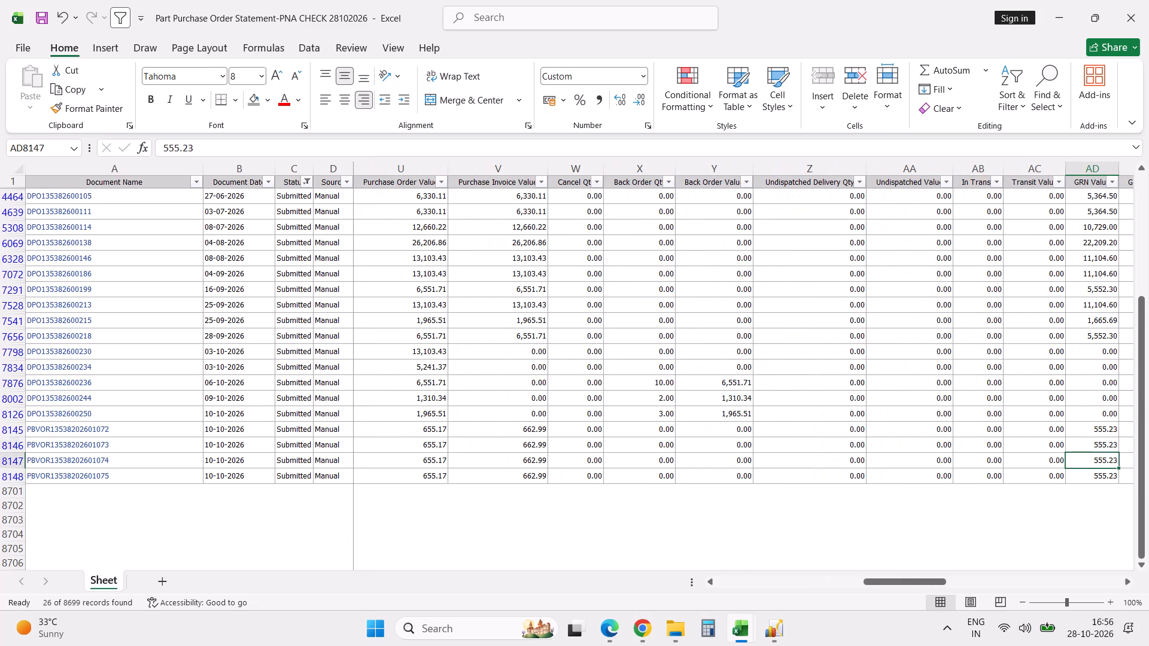
key(Up)
key(Up)
key(Right)
key(Right)
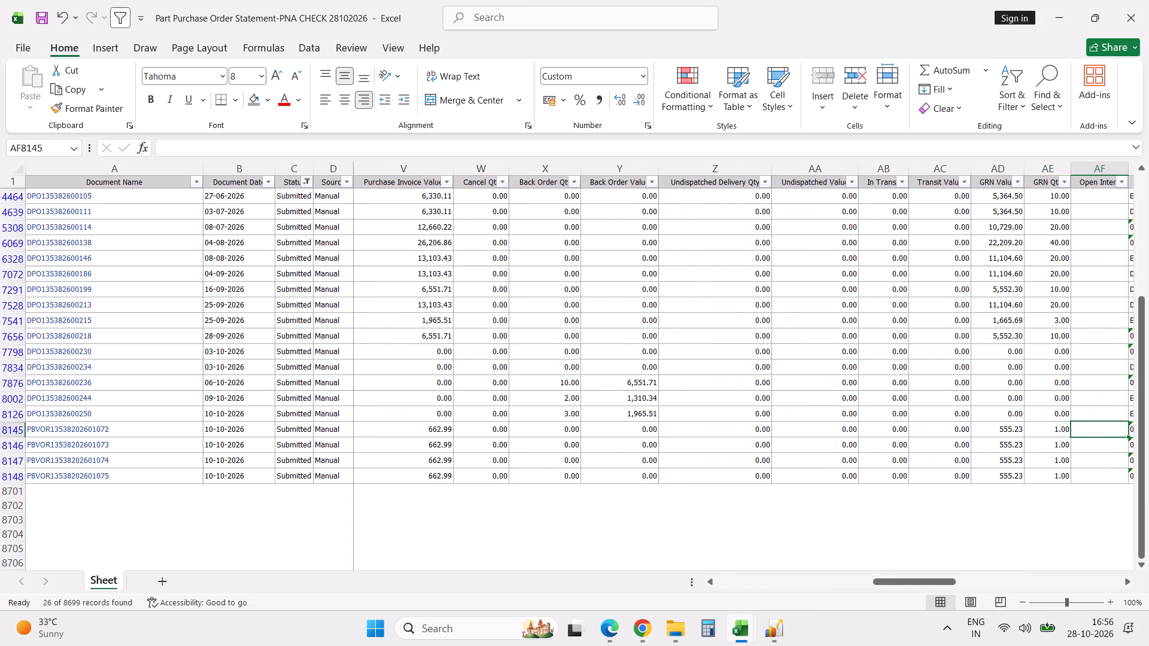
key(Right)
key(Right)
key(Left)
key(Left)
key(Left)
key(Left)
key(Left)
key(Left)
key(Left)
key(Left)
key(Left)
key(Left)
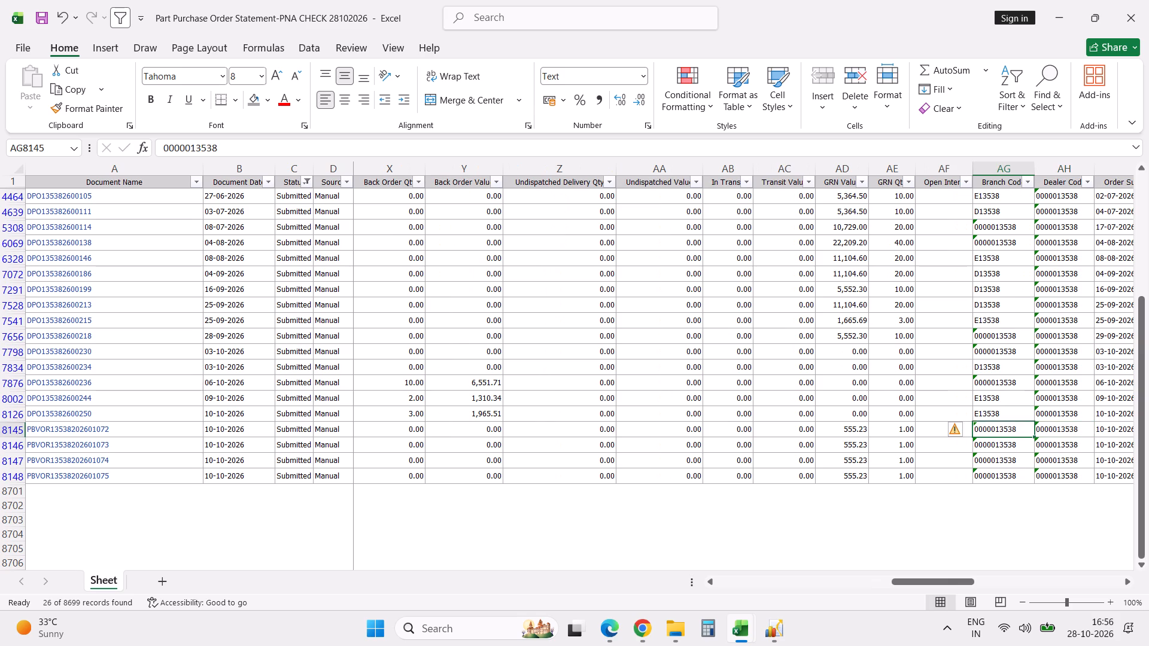
key(Left)
key(Left)
key(Left)
key(Left)
key(Left)
key(Left)
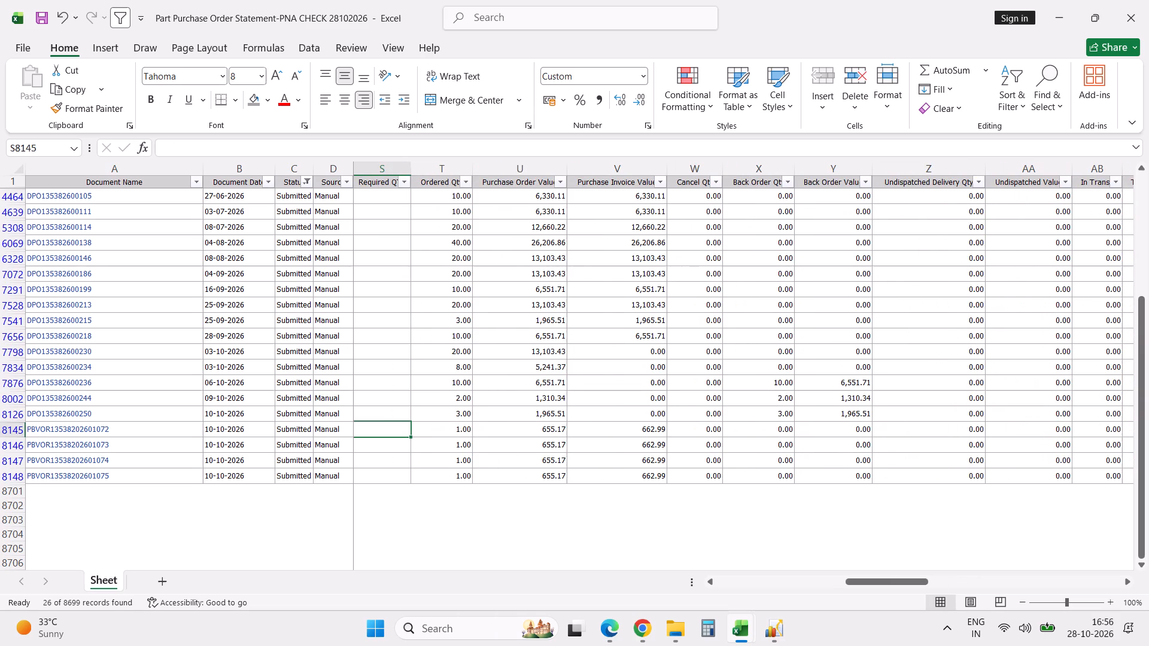
click(466, 352)
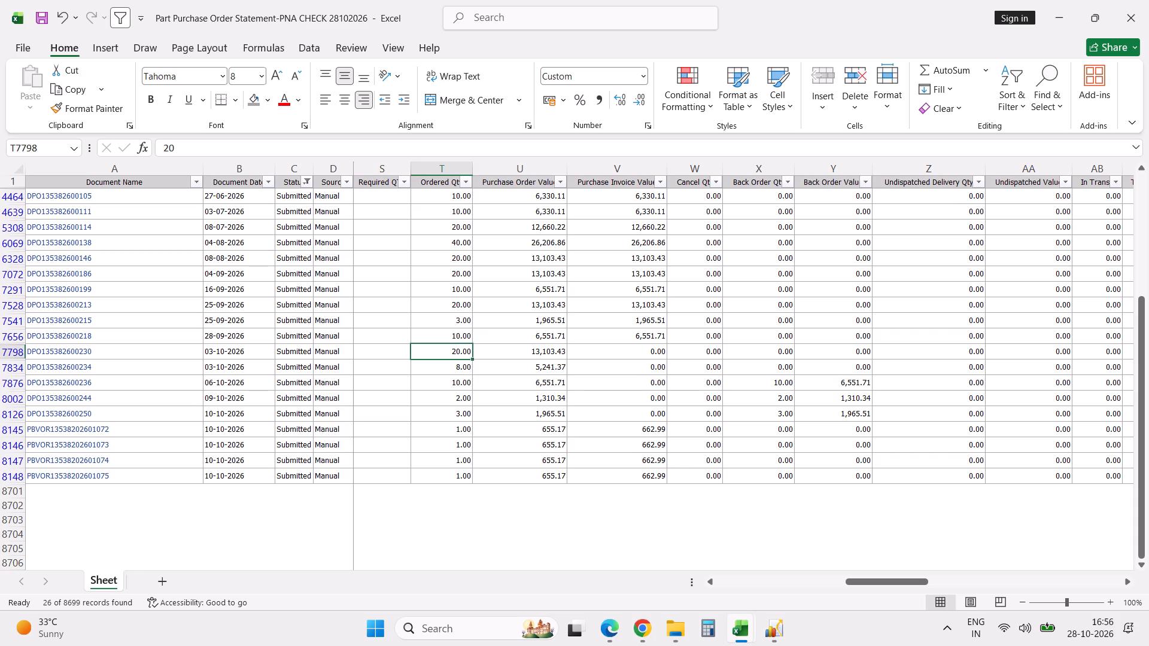
key(Right)
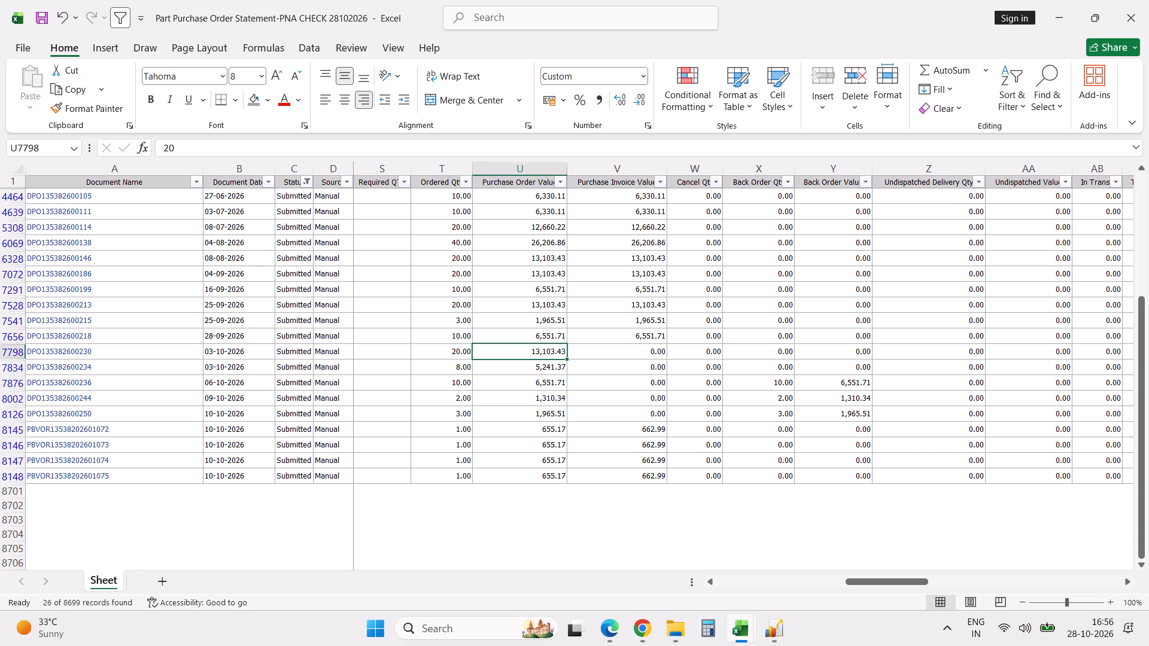
key(Right)
key(Right)
key(Right)
key(Right)
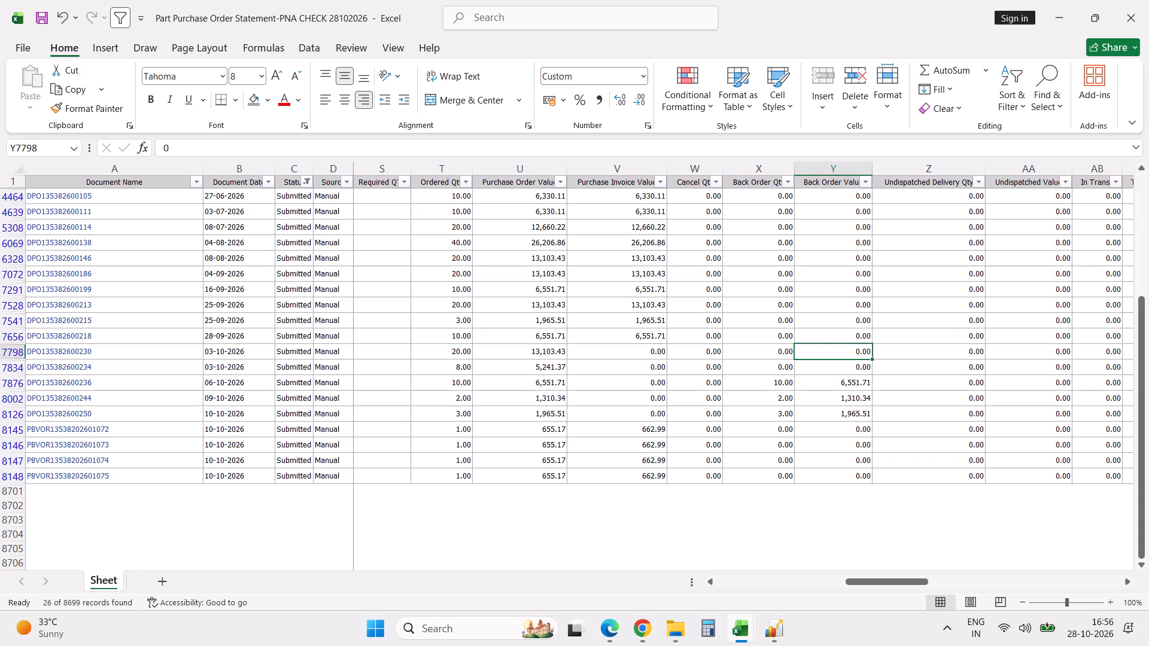
key(Right)
key(Right)
key(Right)
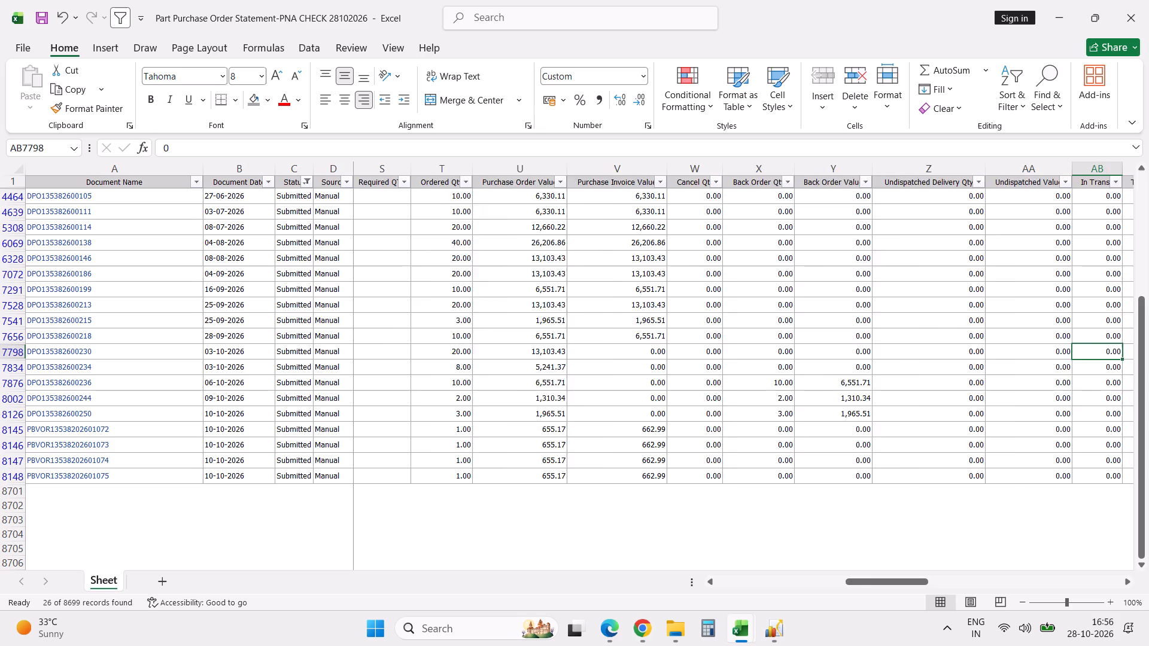
key(Right)
key(Right)
key(Right)
key(Right)
key(Right)
key(Right)
key(Right)
key(Right)
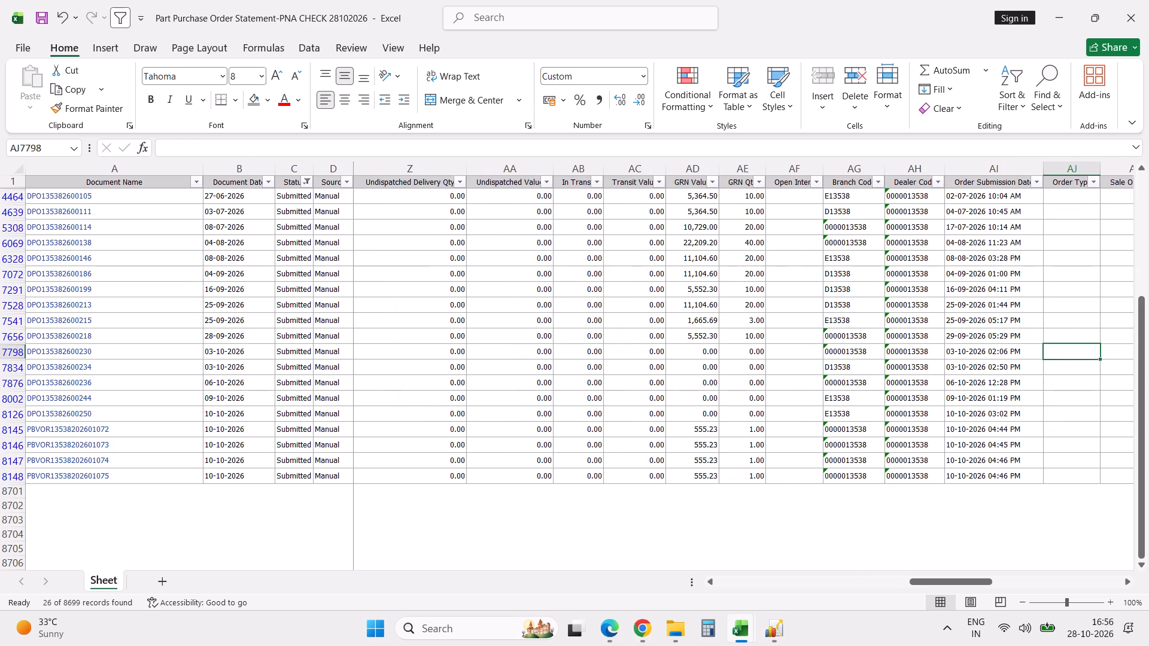
key(Right)
key(Right)
key(Right)
key(Right)
key(Right)
key(Right)
key(Right)
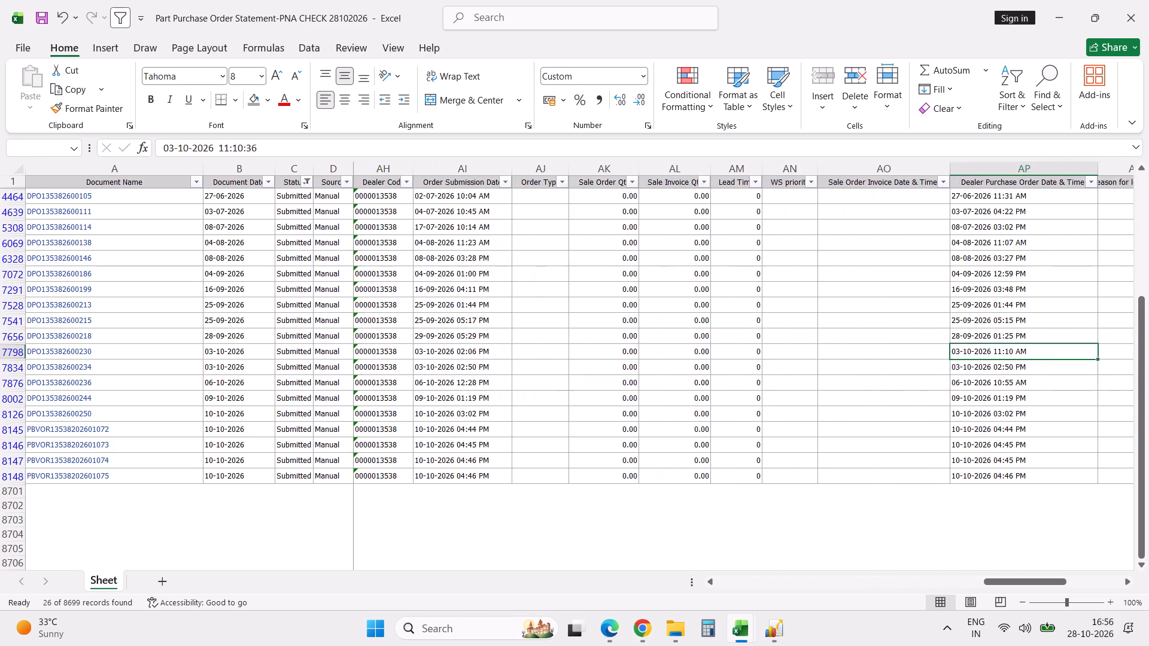
key(Right)
key(Left)
key(Left)
key(Left)
key(Left)
key(Left)
key(Left)
key(Left)
key(Left)
key(Left)
key(Left)
key(Left)
key(Left)
key(Left)
key(Left)
key(Left)
key(Left)
key(Left)
key(Left)
key(Left)
key(Left)
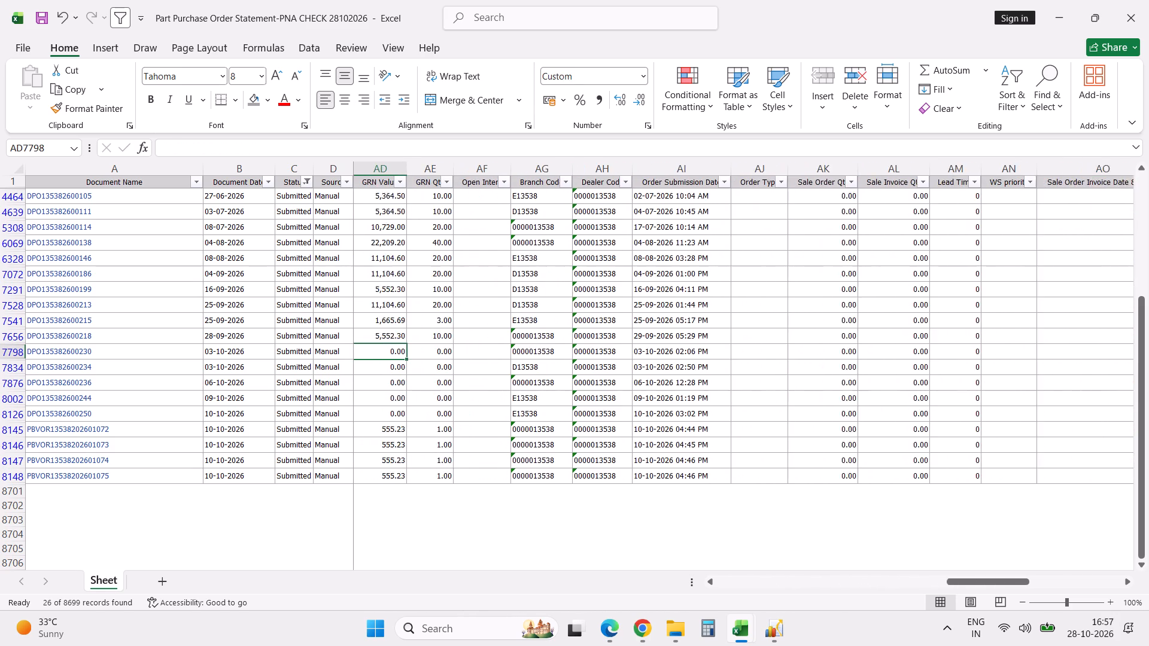
key(Left)
key(Left)
key(Left)
key(Left)
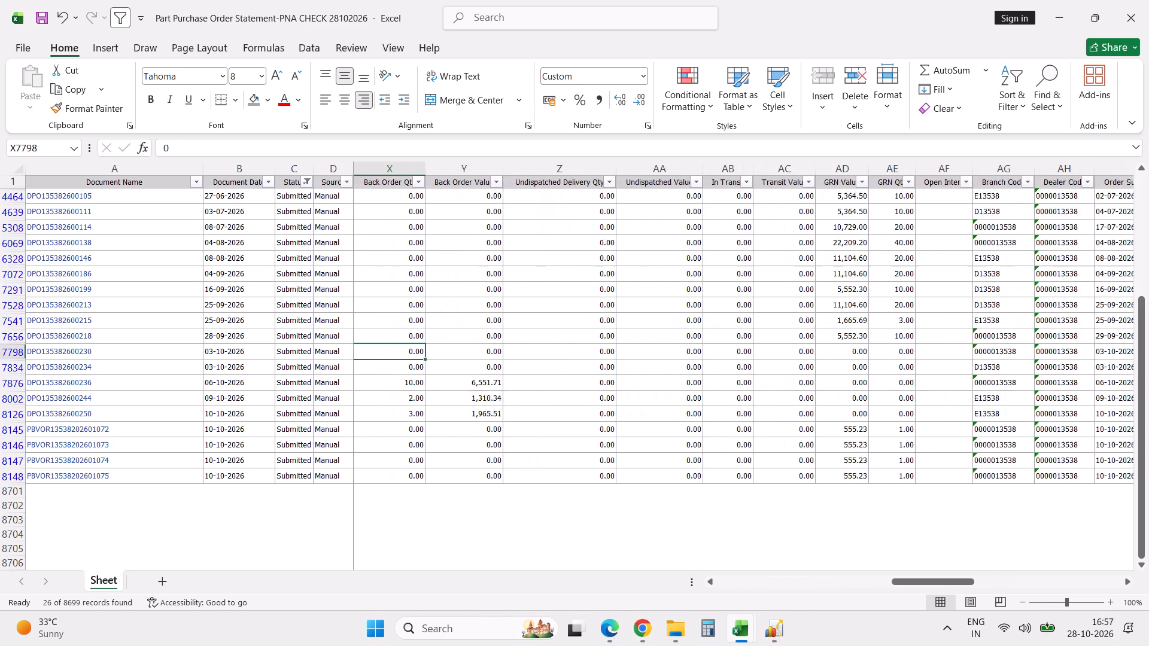
key(Left)
key(Left)
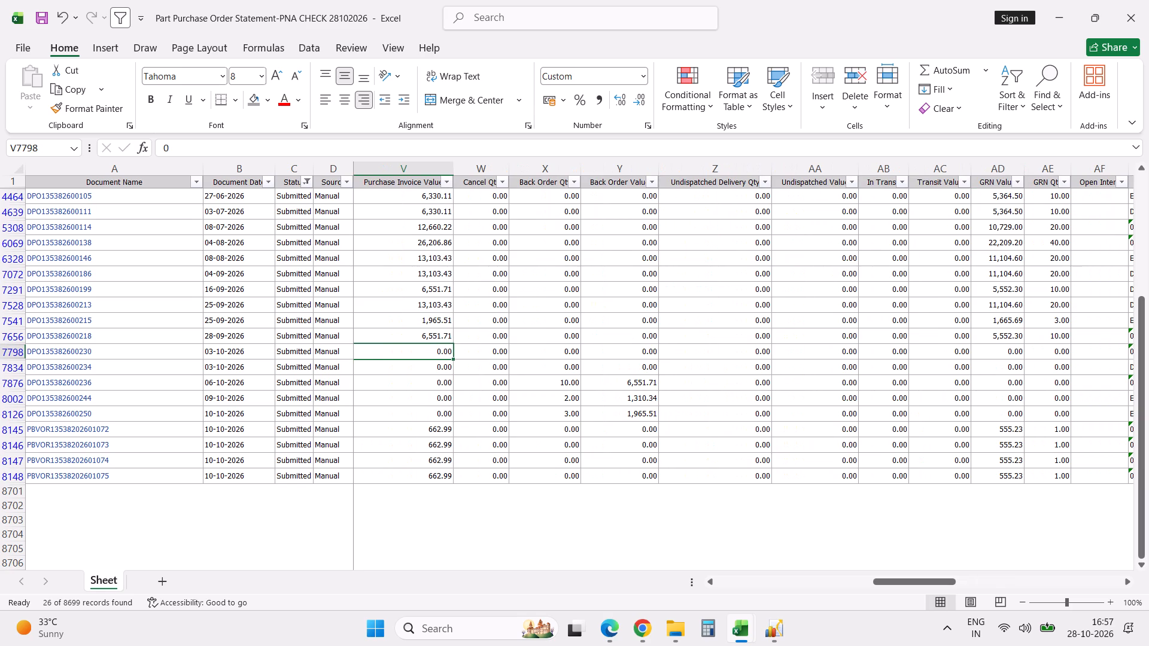
key(Left)
key(Left)
key(Left)
key(Left)
key(Left)
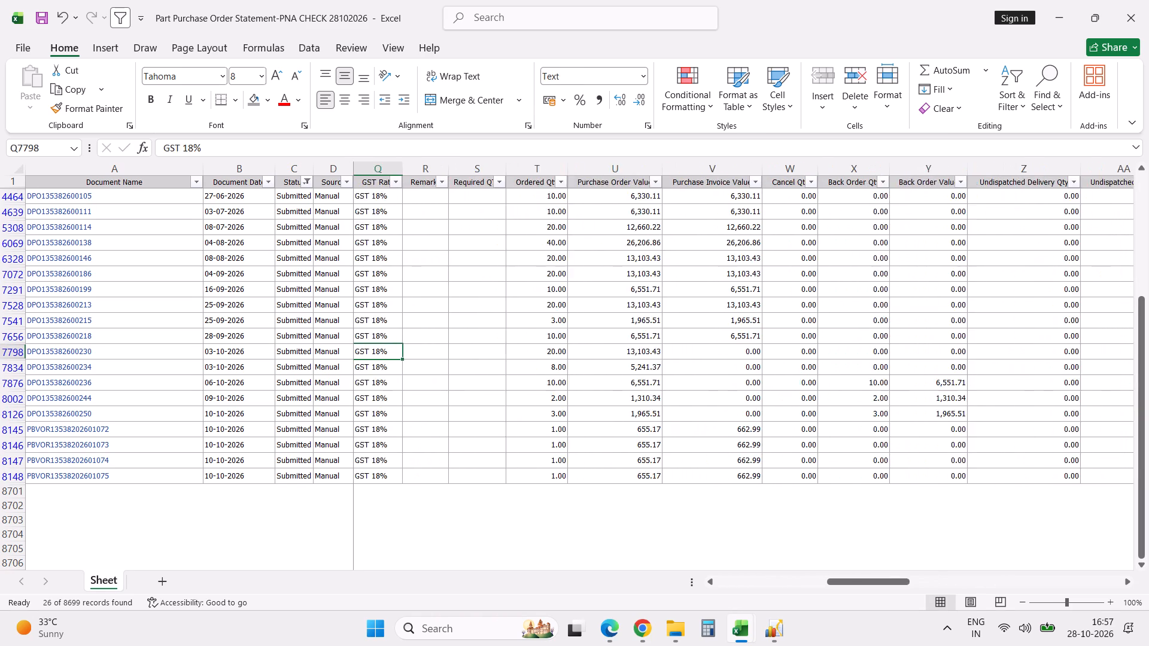
key(Left)
key(Left)
key(Left)
key(Left)
key(Left)
key(Left)
key(Left)
key(Left)
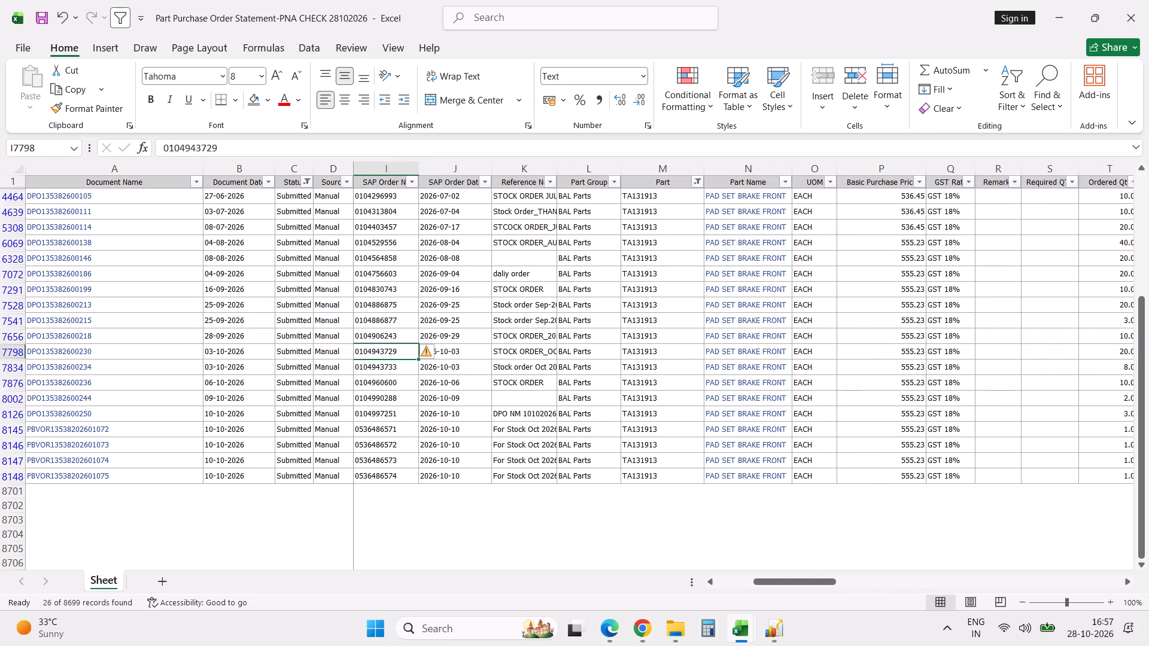
key(Left)
key(Left)
key(Left)
key(Left)
key(Left)
key(Left)
key(Left)
key(Left)
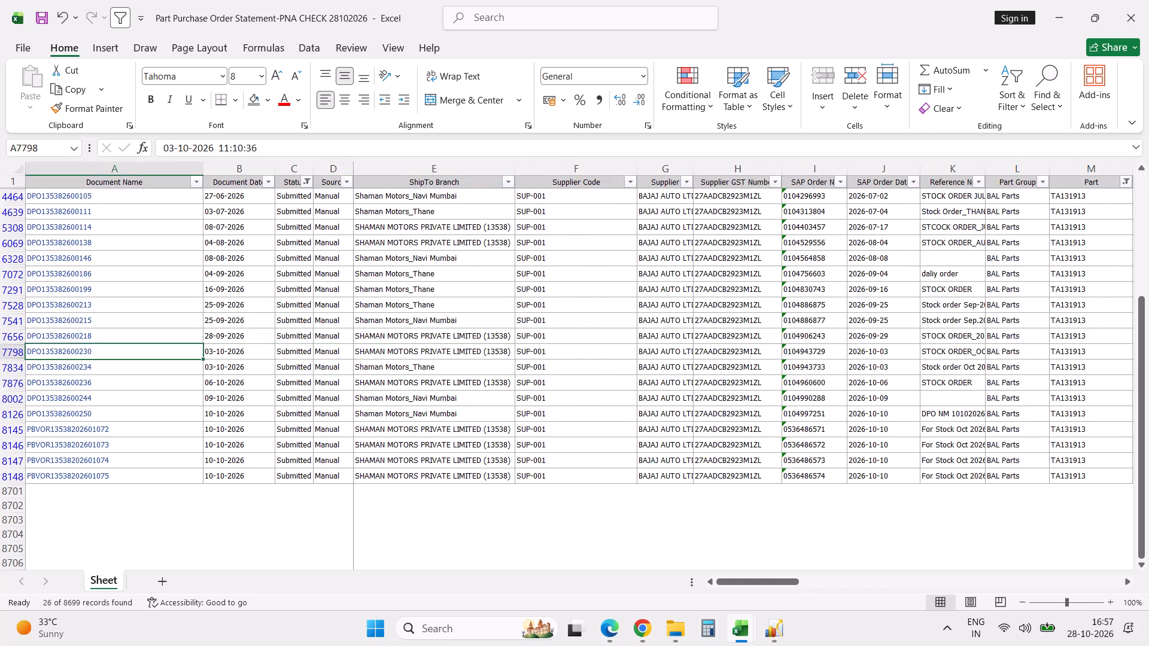
key(Left)
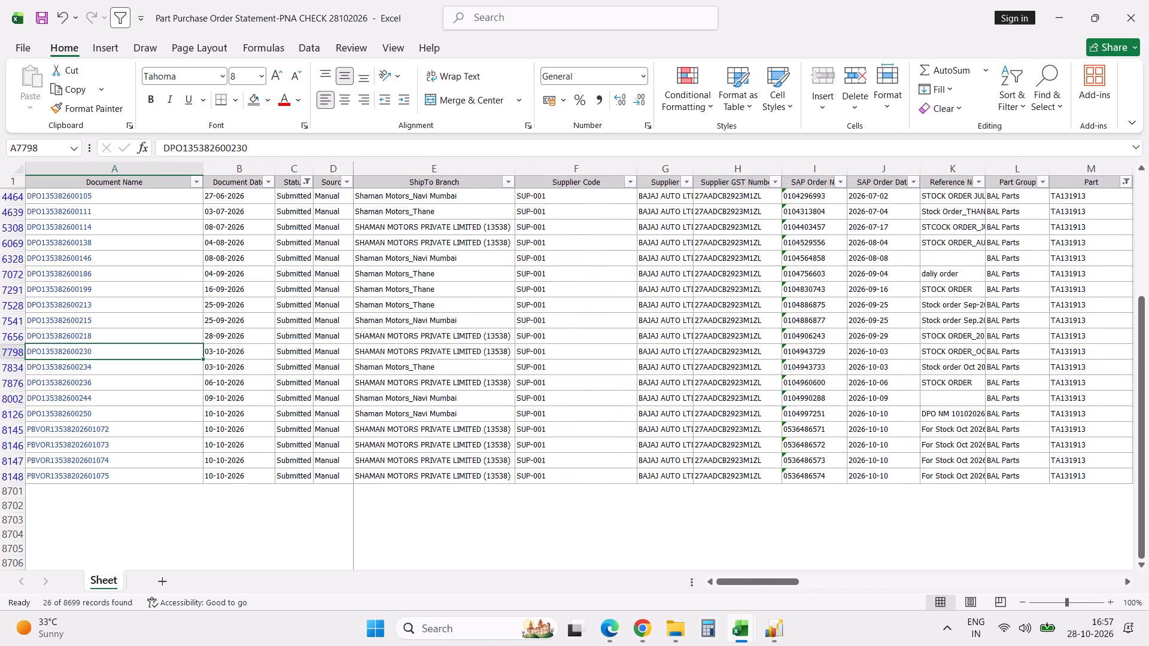
key(Right)
key(Right)
key(Right)
key(Right)
key(Right)
key(Right)
key(Right)
key(Right)
key(Right)
key(Right)
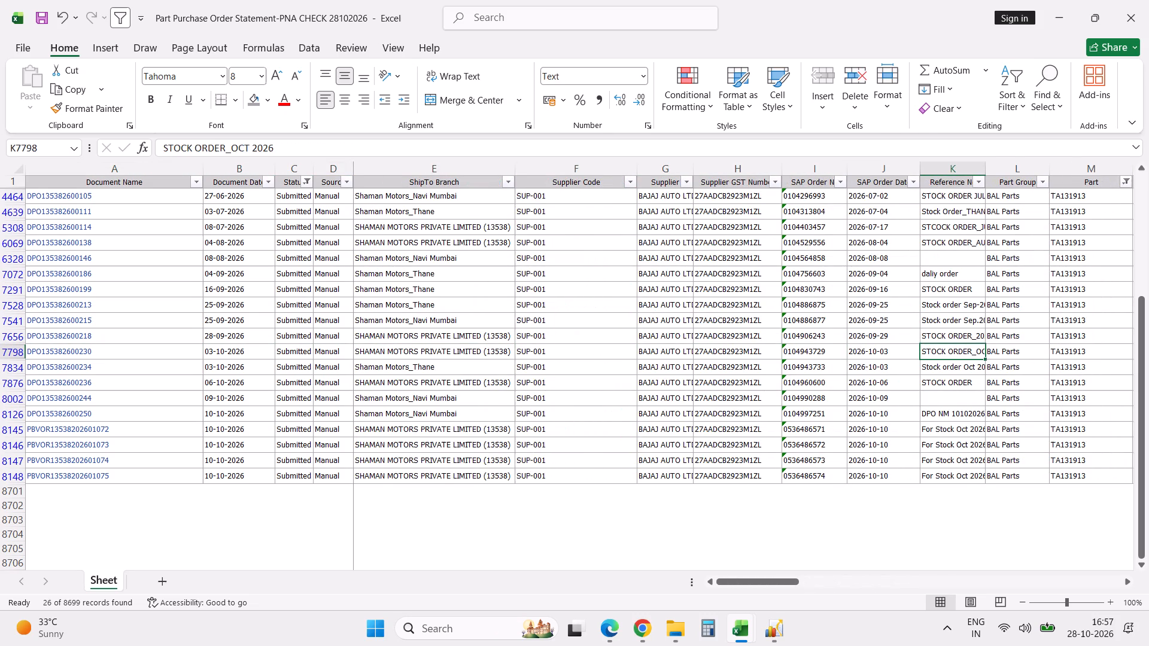
key(Right)
key(Right)
key(Right)
key(Right)
key(Right)
key(Right)
key(Right)
key(Right)
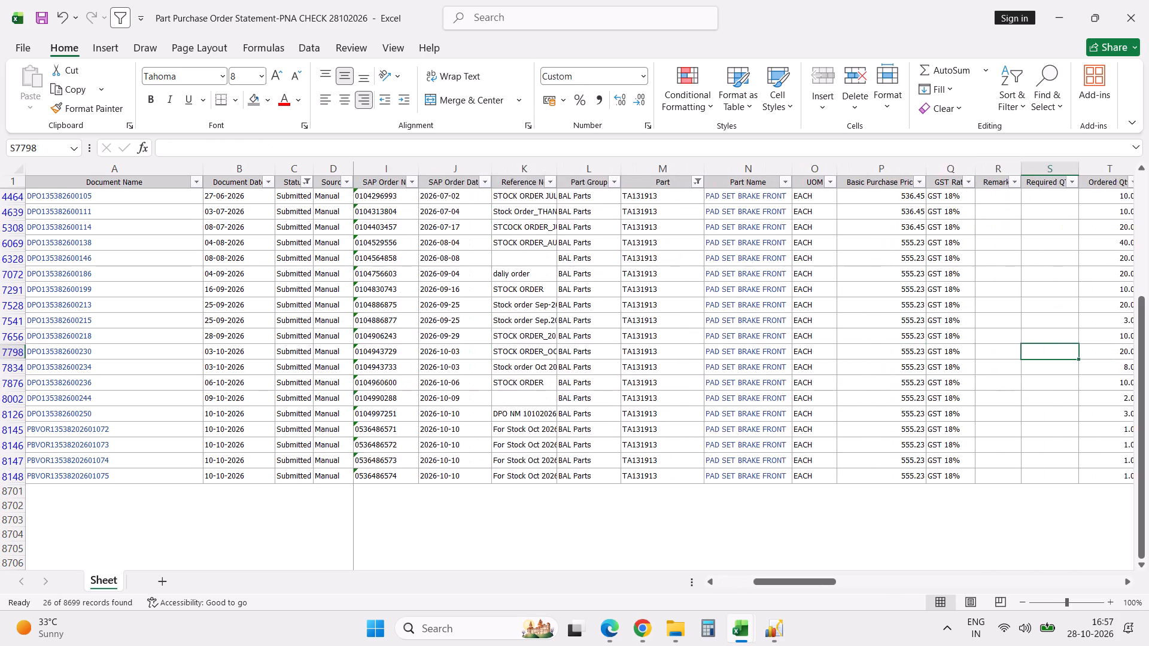
key(Right)
key(Right)
key(Right)
key(Right)
key(Right)
key(Right)
key(Right)
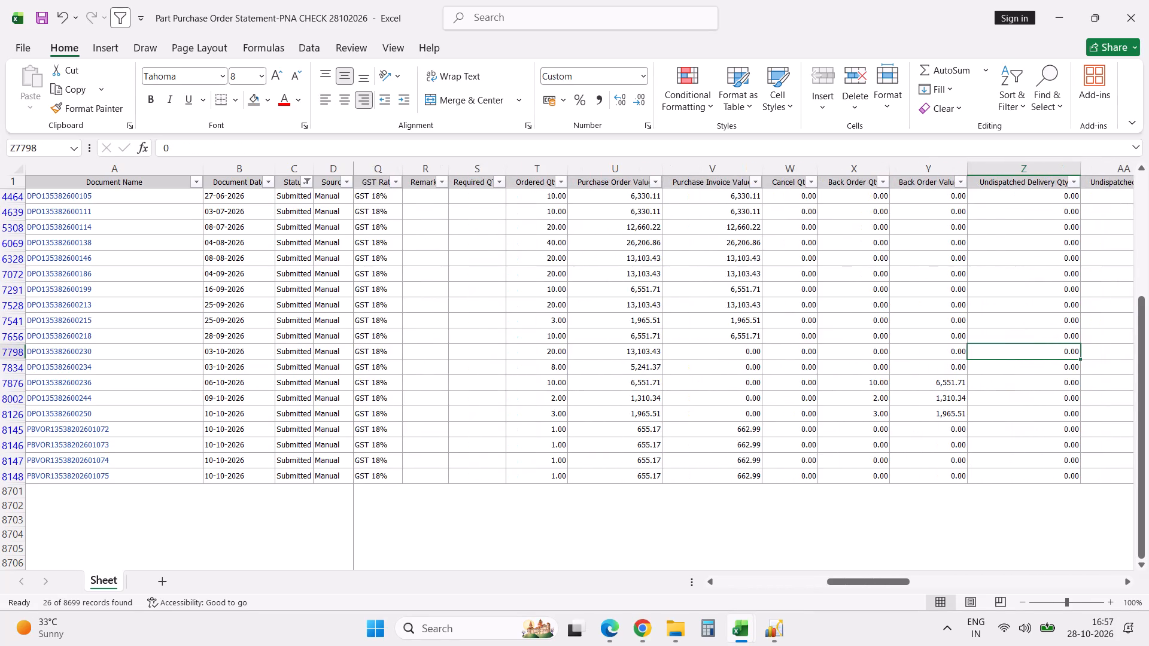
key(Right)
key(Right)
key(Right)
key(Right)
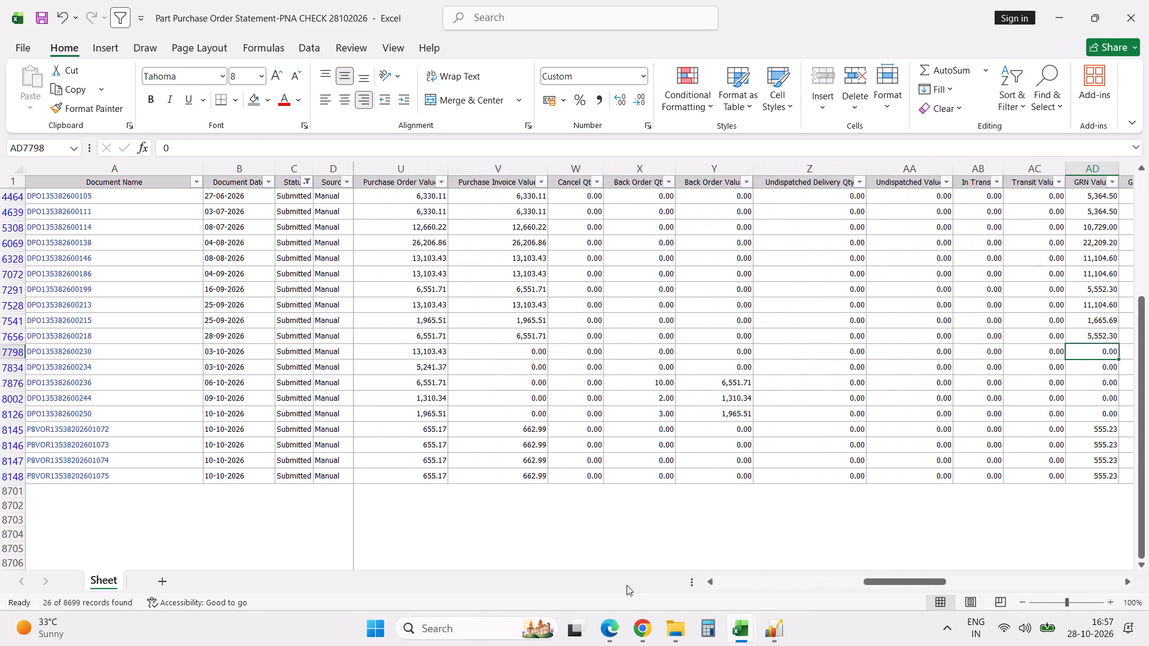
Switch to Excellon, close the Part Purchase Order Statement report and collapse the Reports folder under Spare Parts.
click(779, 626)
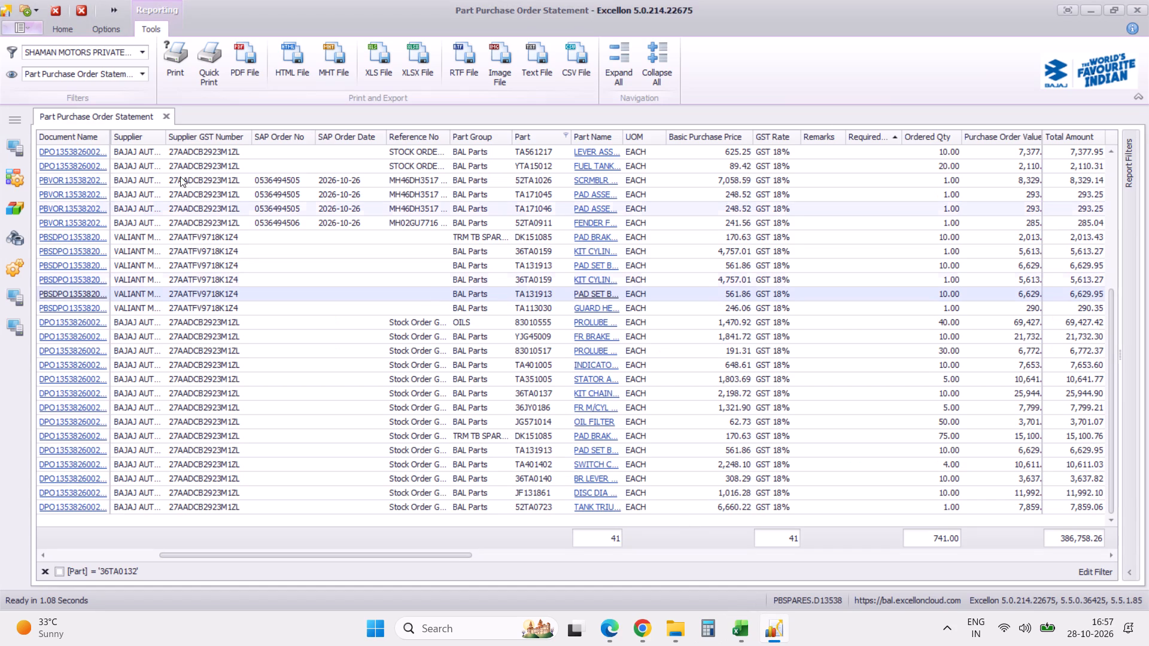
click(168, 117)
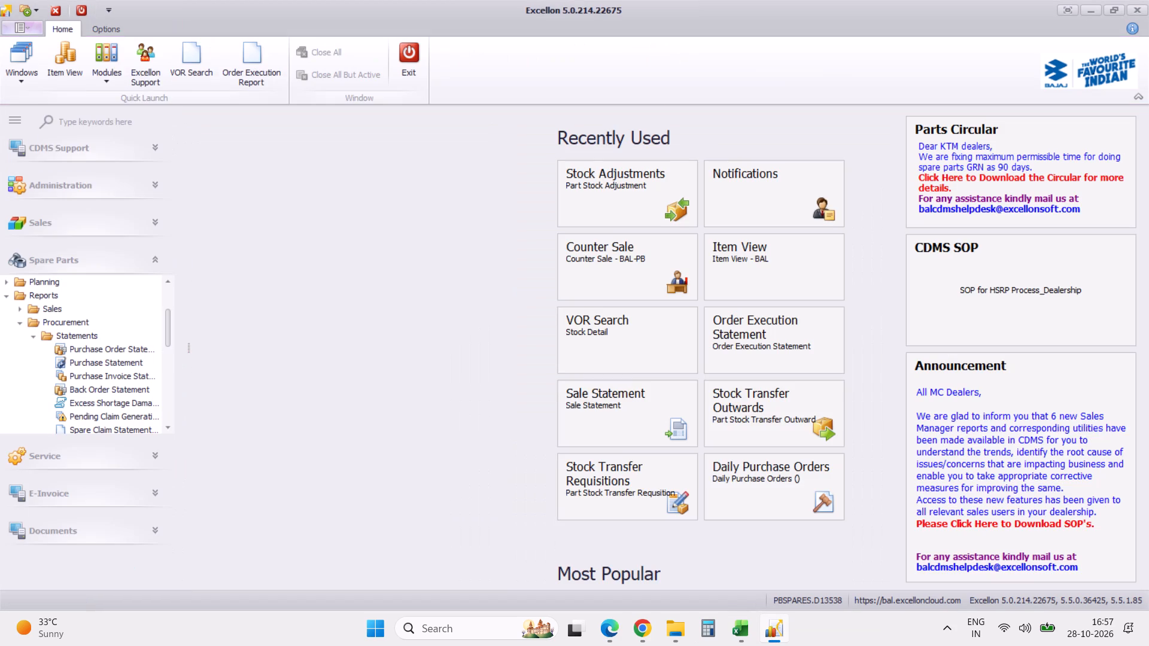
click(5, 295)
click(5, 295)
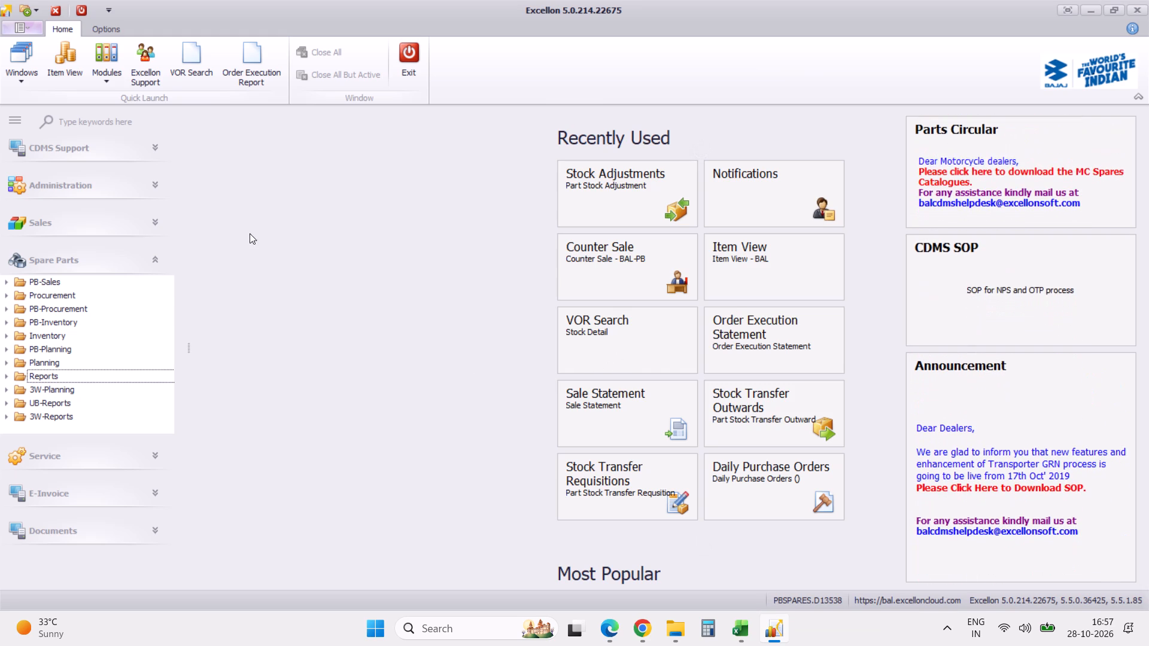
Search the modules for VOR, open All Open VOR Purchase Orders -PB and load its week-to-date records.
click(85, 119)
text(VOR)
click(77, 184)
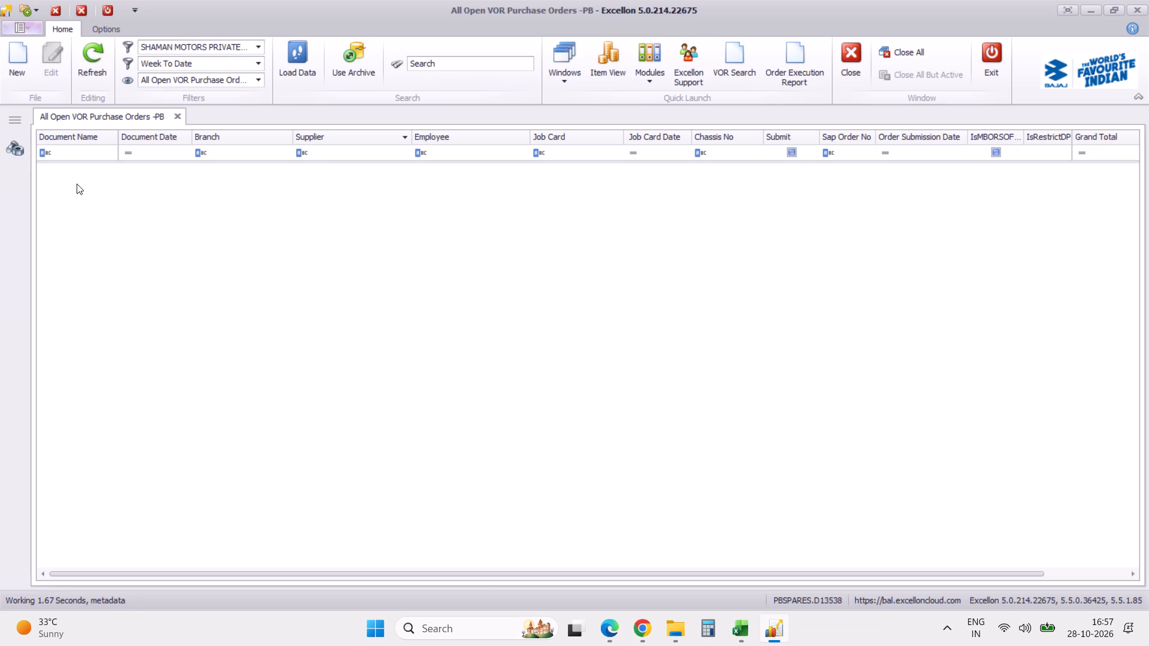
click(308, 64)
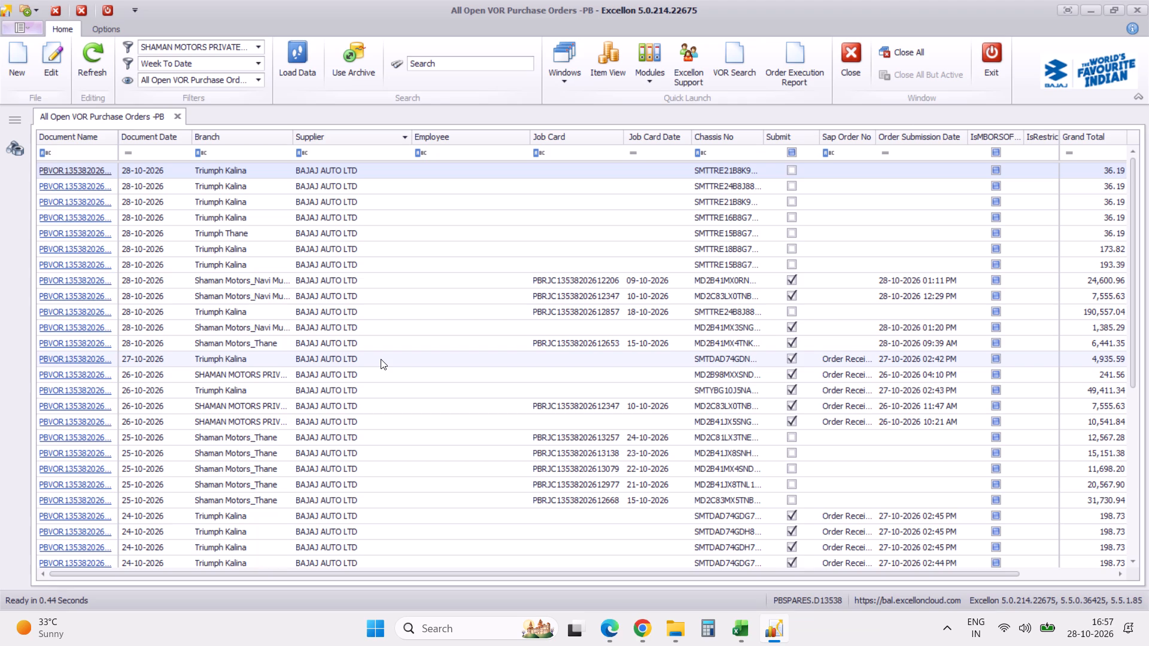
click(87, 437)
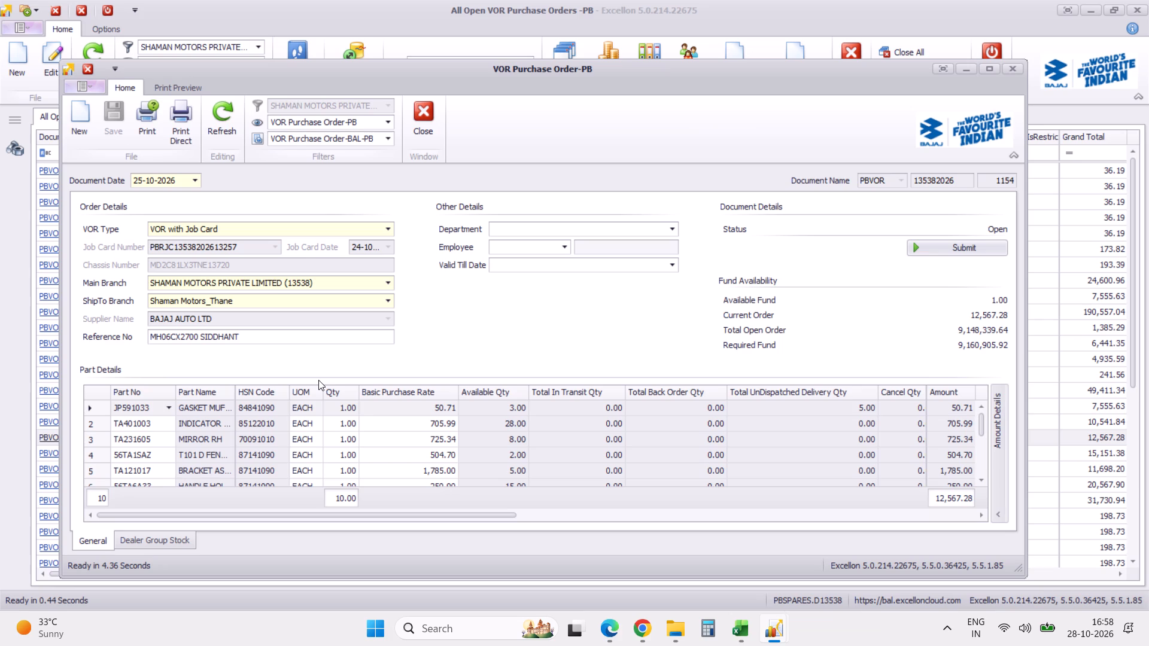
Examine all part lines of the Shaman Motors_Thane VOR order, including available, in-transit and back order quantities, and close the order.
scroll(318, 380, down, 20)
scroll(318, 380, down, 20)
scroll(318, 380, down, 13)
scroll(483, 326, down, 20)
scroll(483, 326, down, 20)
scroll(483, 326, down, 15)
scroll(483, 326, up, 20)
scroll(483, 326, up, 20)
scroll(483, 326, up, 10)
scroll(475, 435, down, 20)
scroll(475, 435, down, 2)
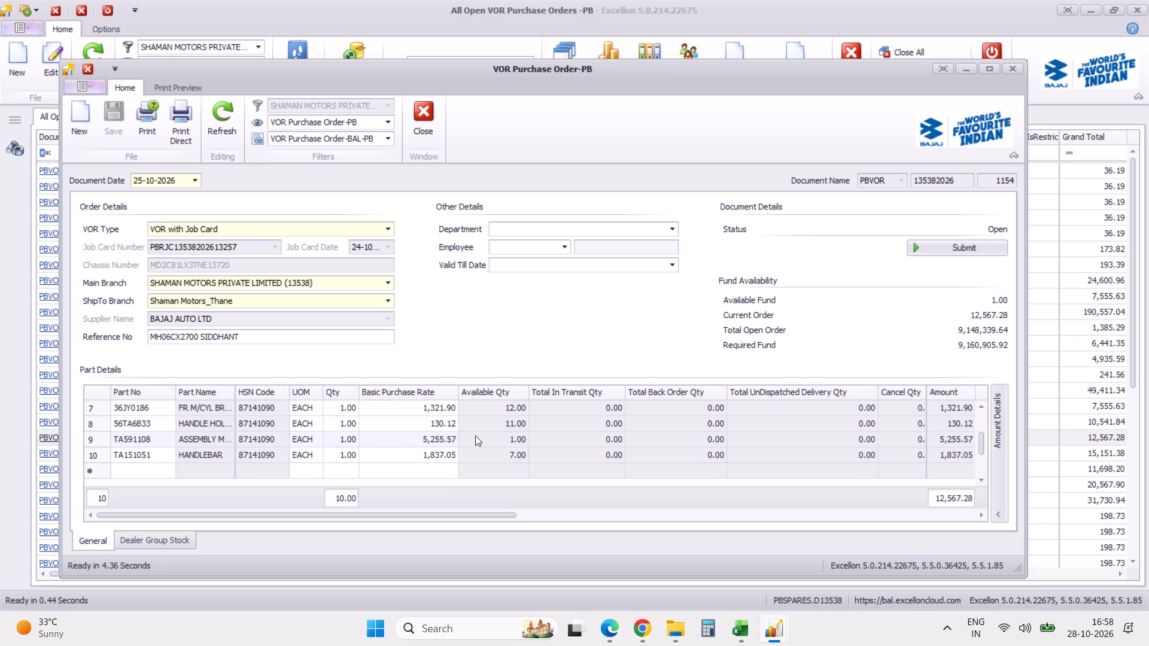
scroll(475, 435, up, 17)
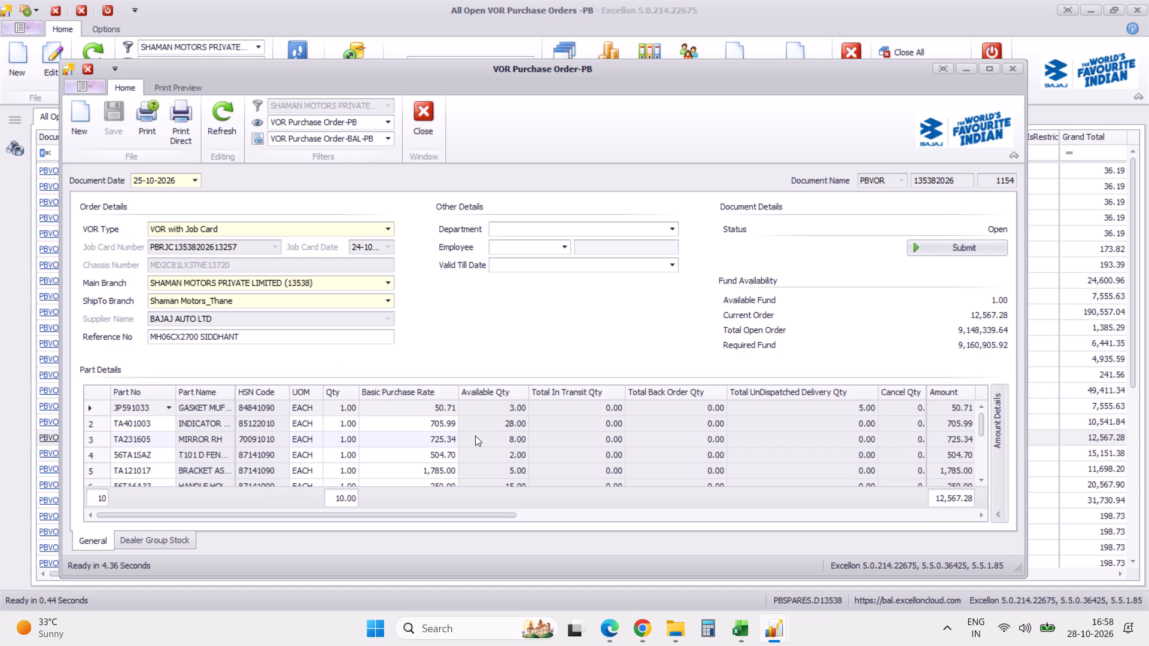
scroll(475, 435, down, 19)
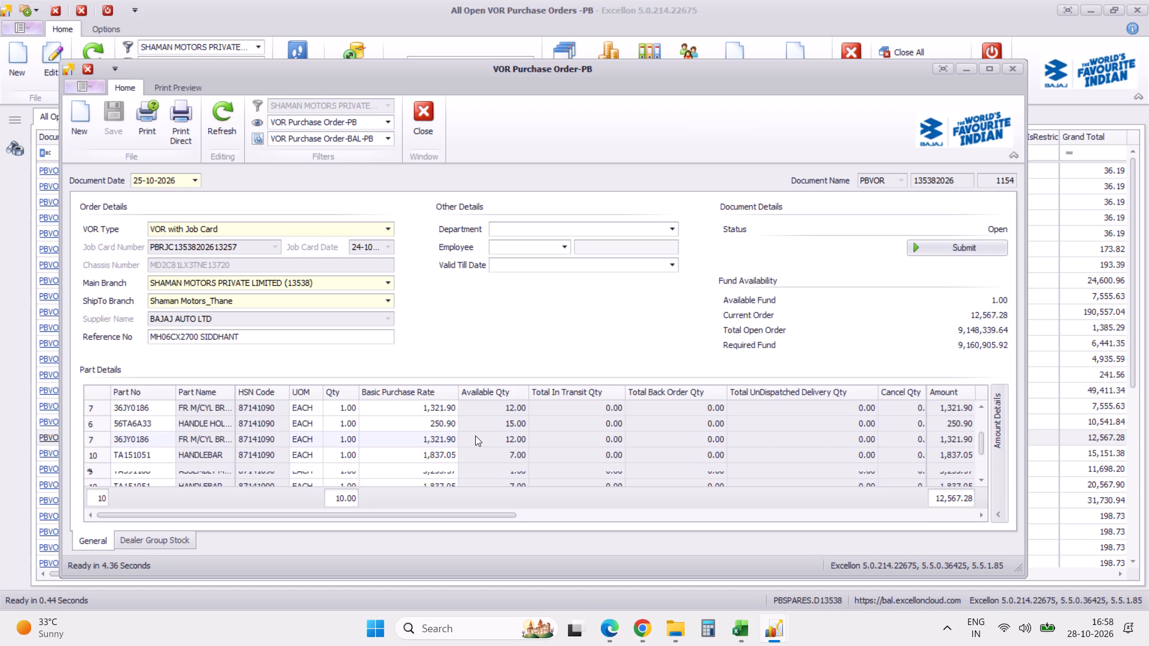
scroll(475, 435, down, 11)
scroll(475, 435, up, 20)
scroll(475, 435, up, 10)
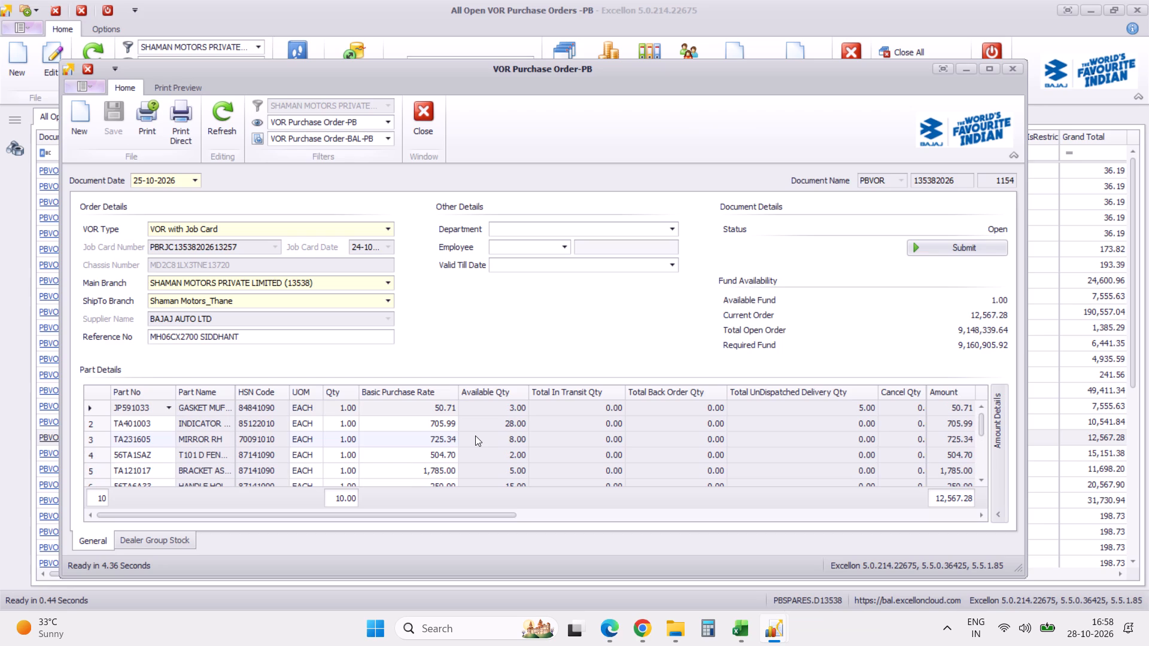
click(432, 131)
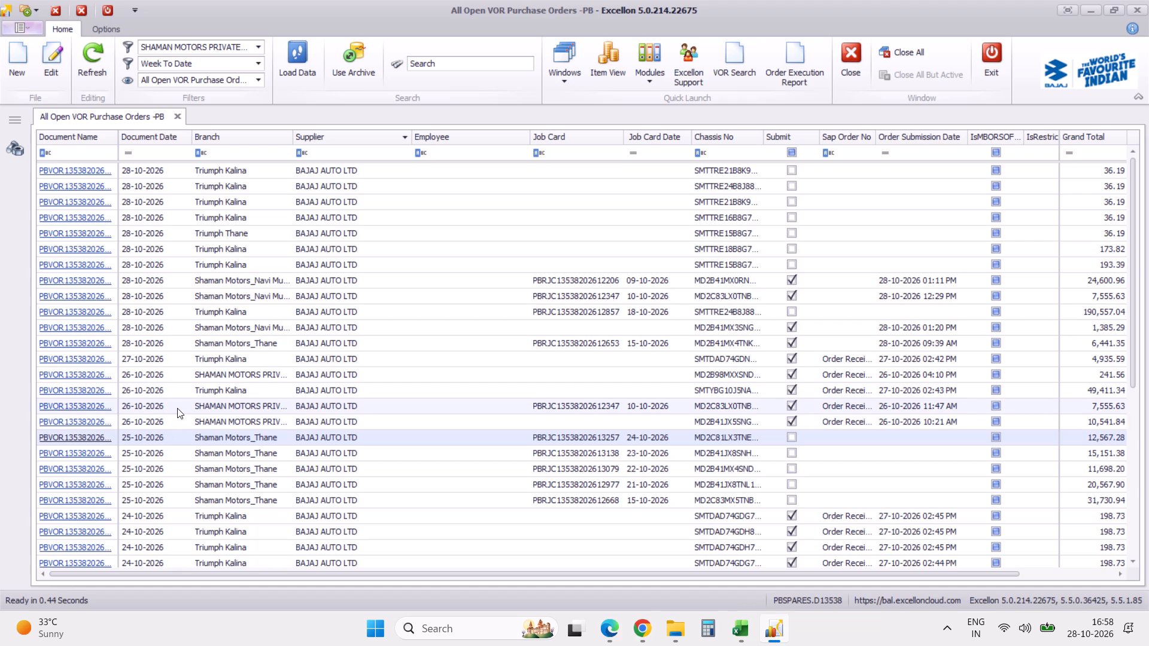
click(98, 407)
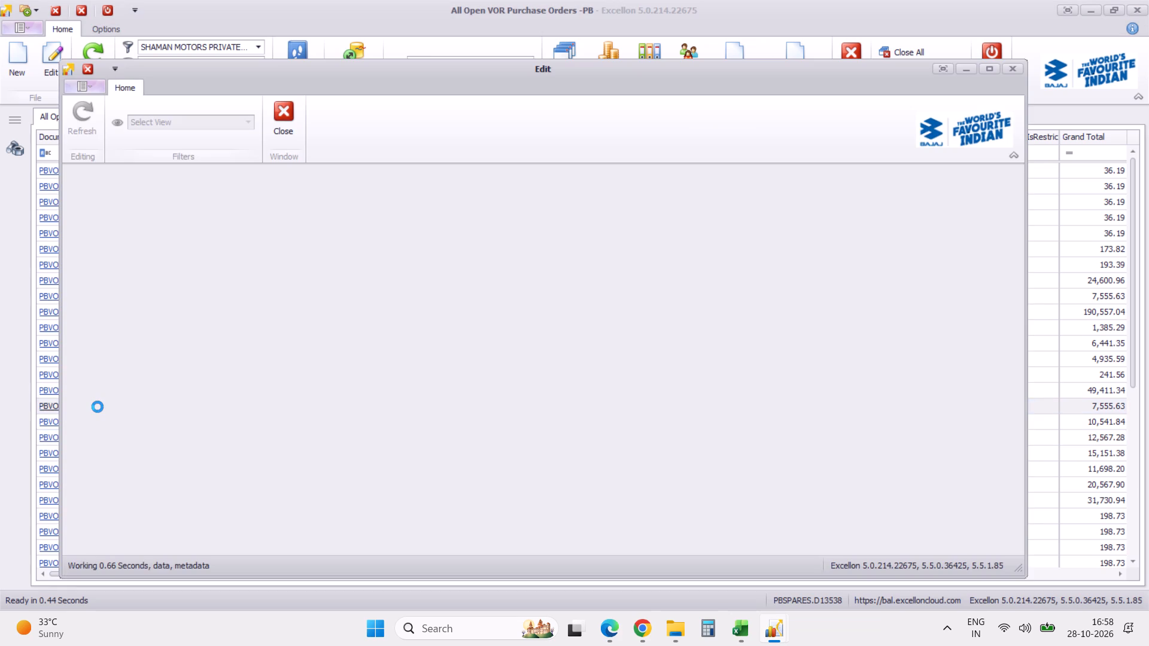
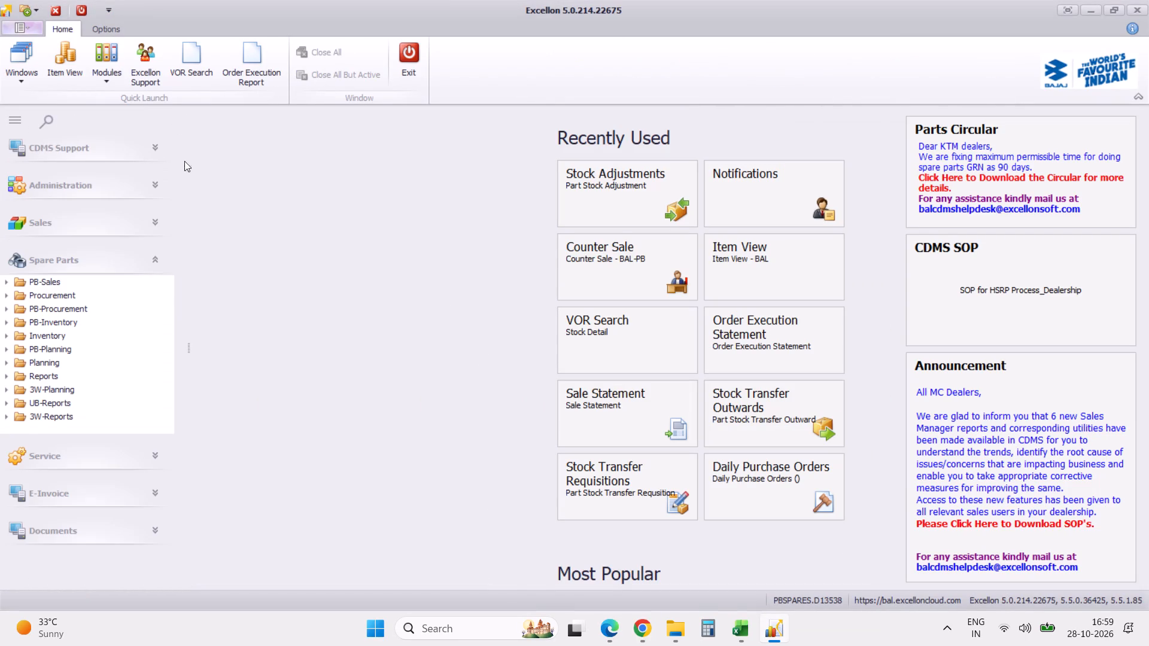
Search the modules for "dis", open the Undispatched Delivery Details Report and generate it for Month To Date.
click(152, 257)
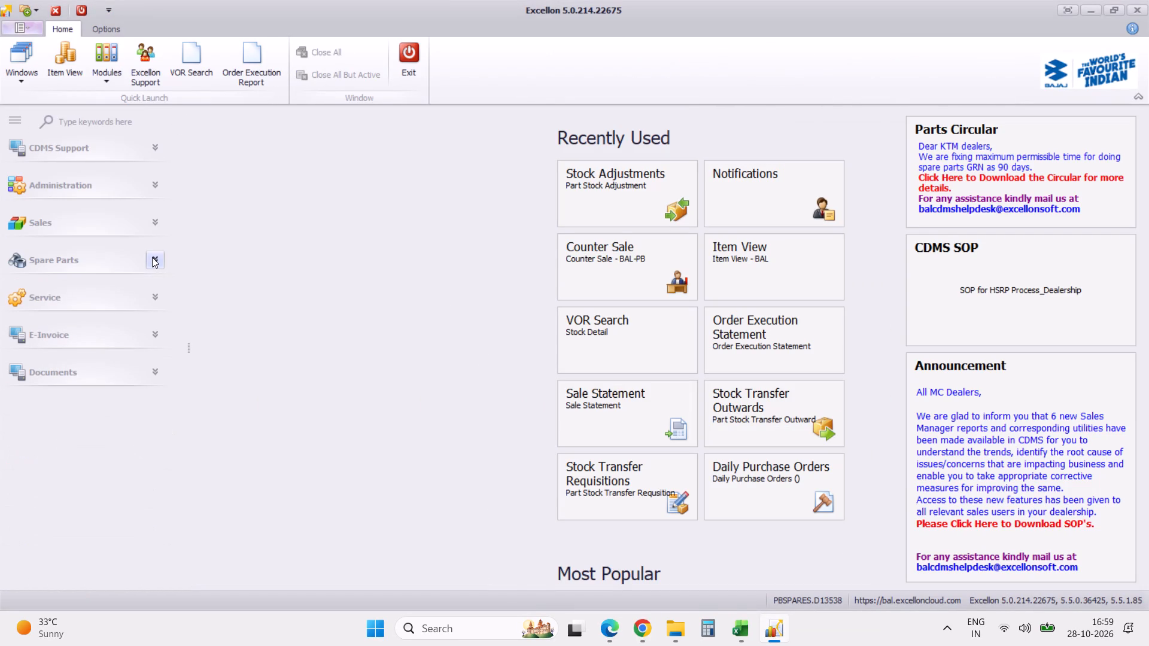
scroll(165, 360, down, 14)
scroll(165, 360, up, 20)
scroll(165, 360, up, 9)
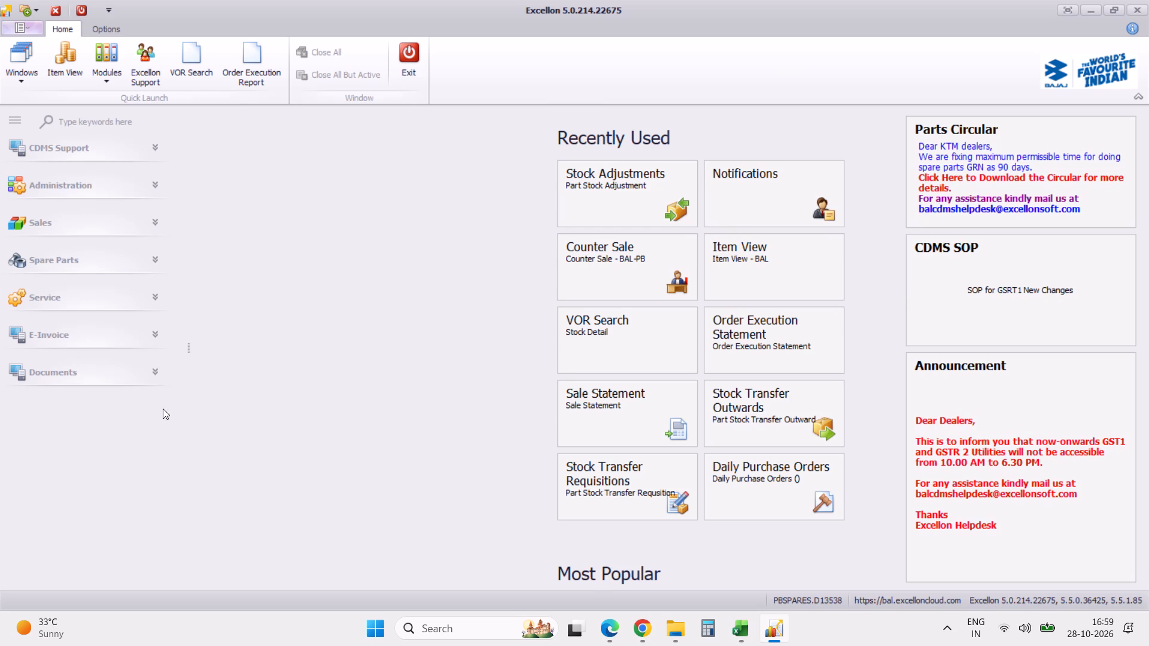
click(118, 126)
text(do)
key(BackSpace)
text(is)
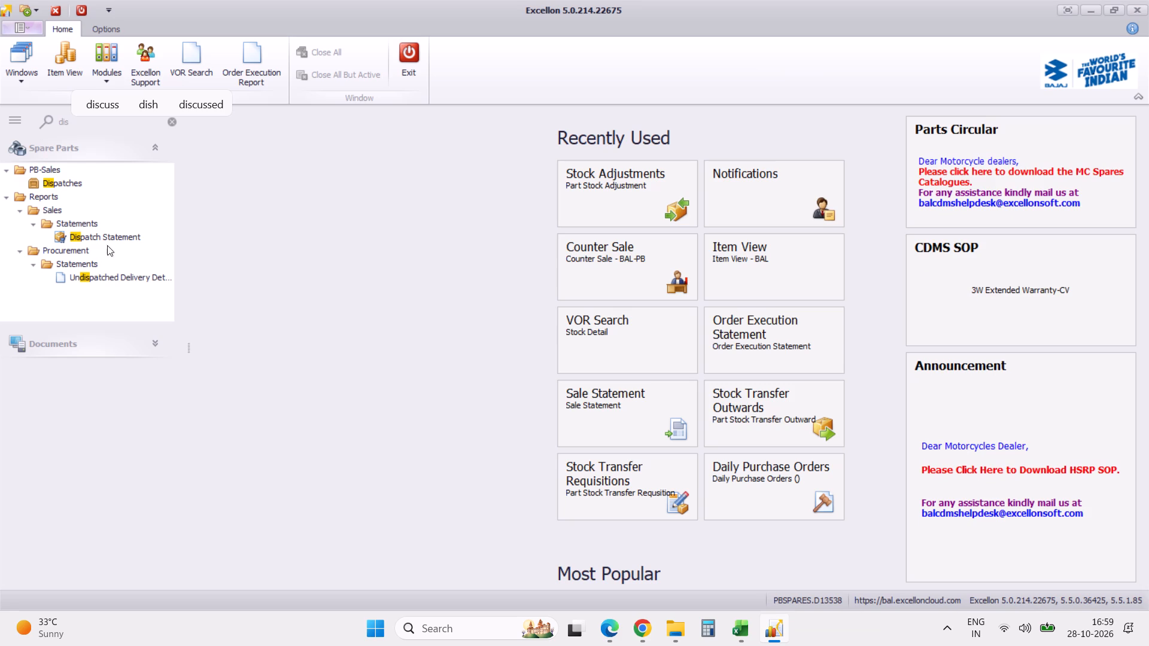
click(115, 276)
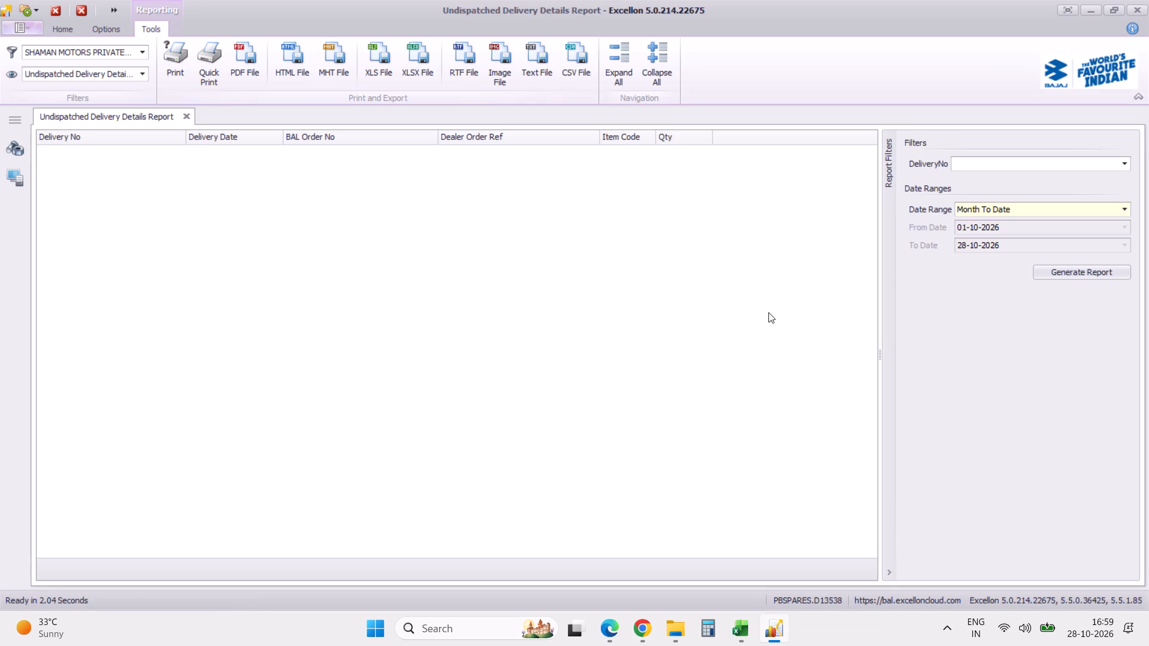
click(1054, 279)
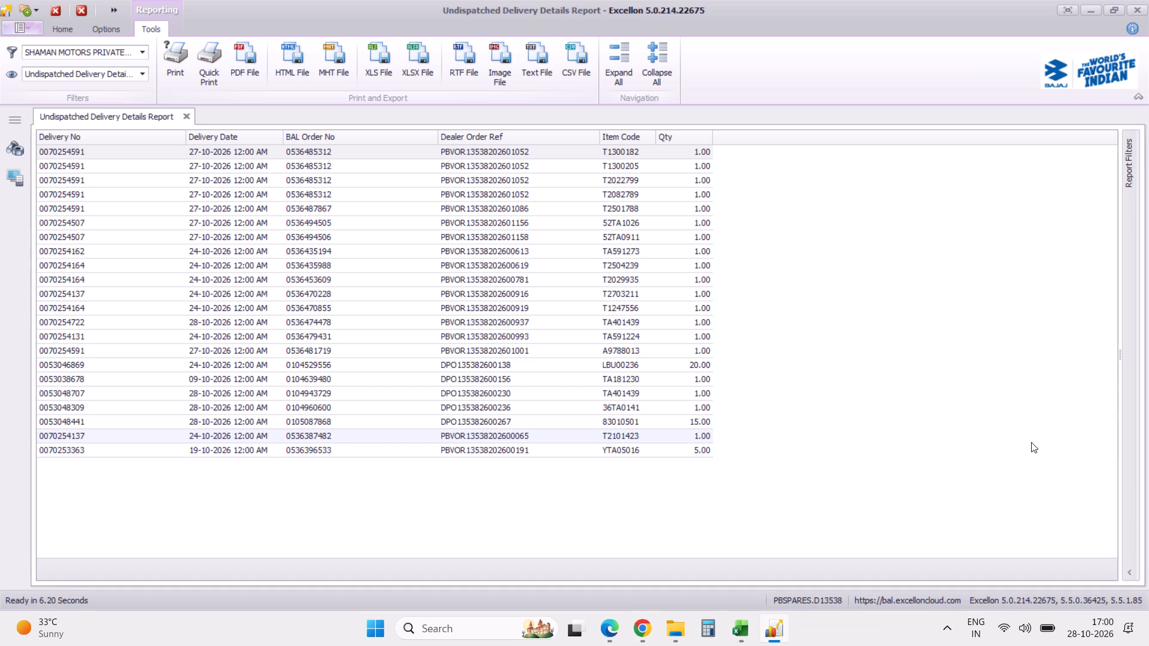
Check the column chooser of the Undispatched Delivery Details Report for additional columns, and close the report.
right_click(522, 137)
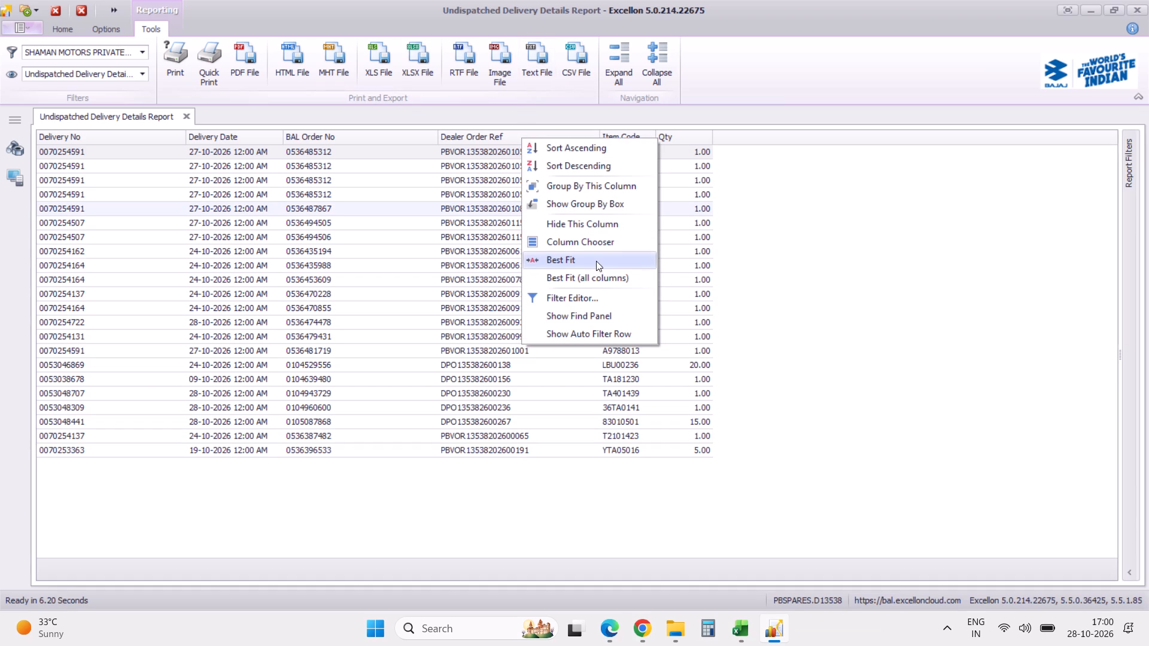
click(599, 242)
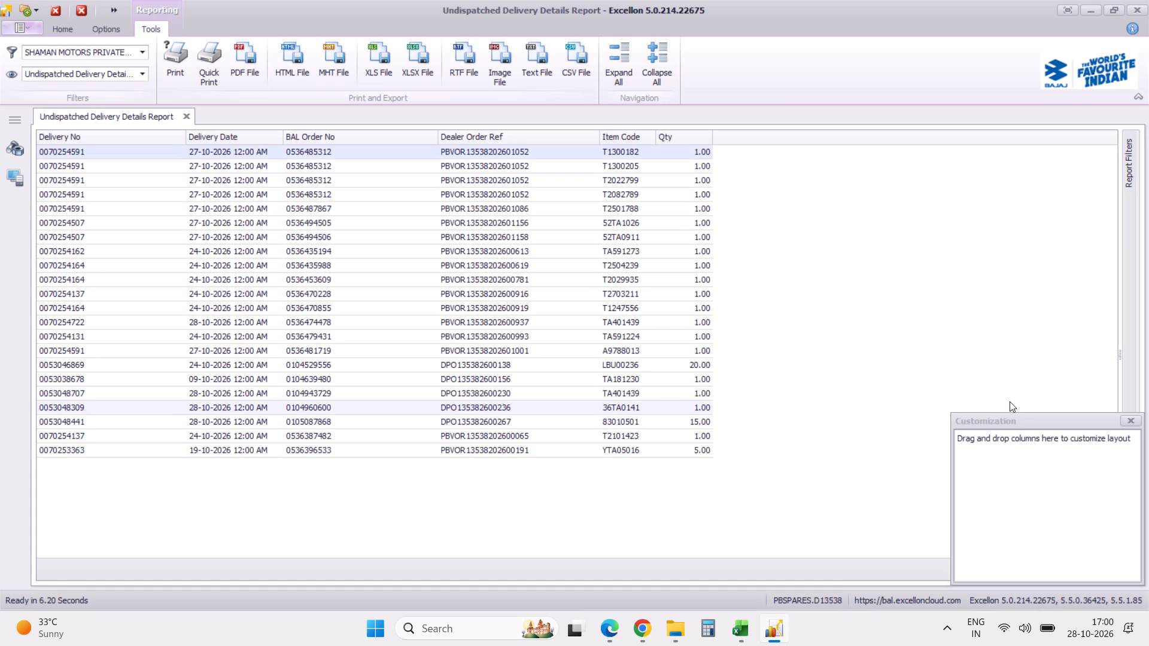
click(1132, 420)
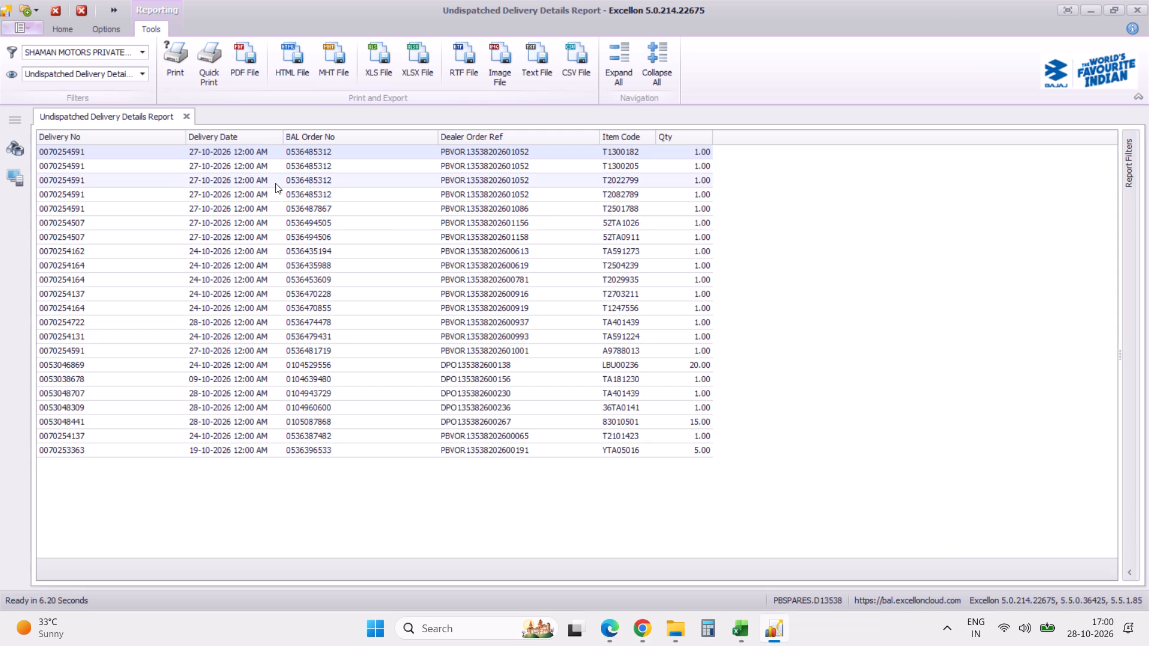
click(190, 117)
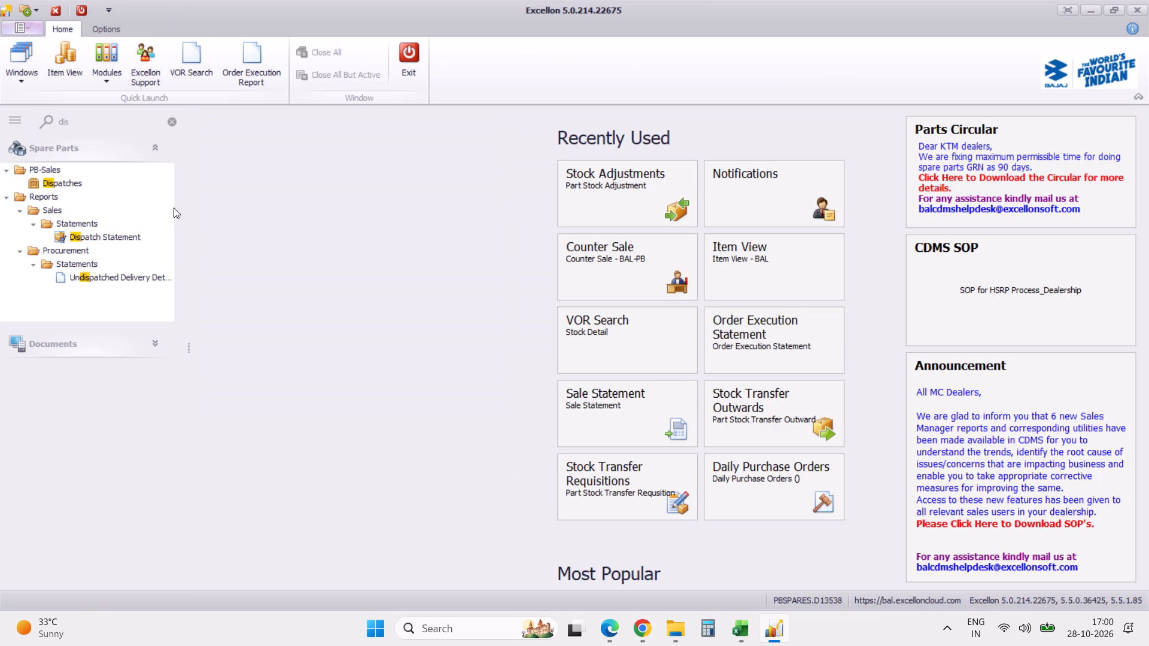
Open the Part Dispatch Statement and generate it for Month To Date.
click(135, 236)
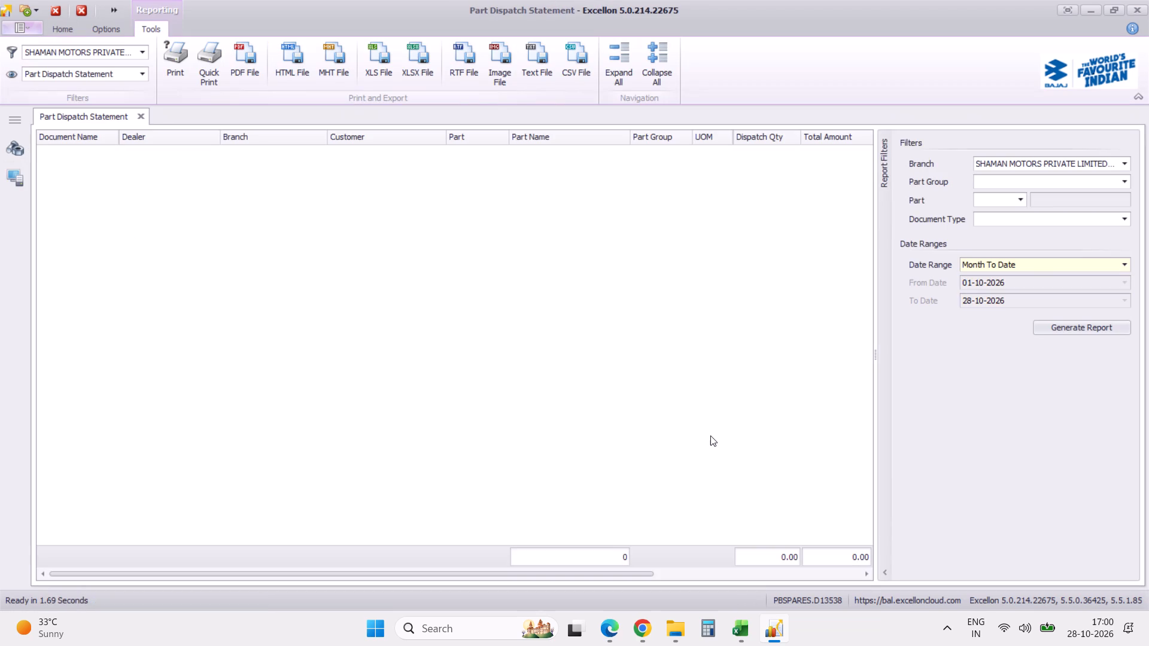
click(1058, 332)
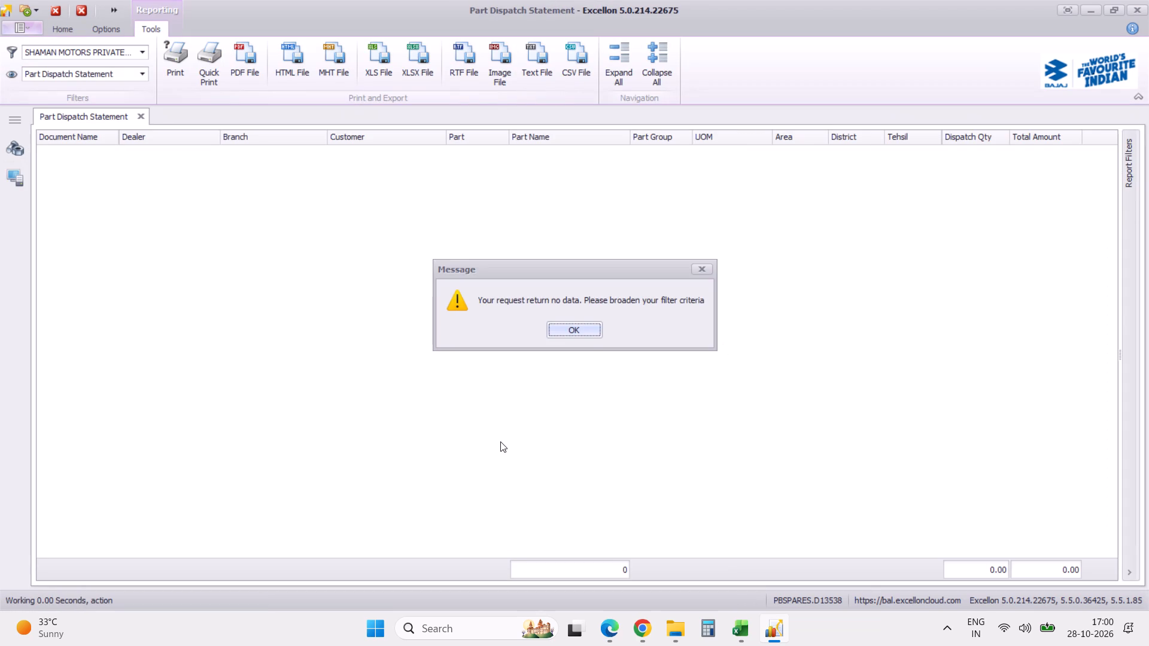
click(588, 330)
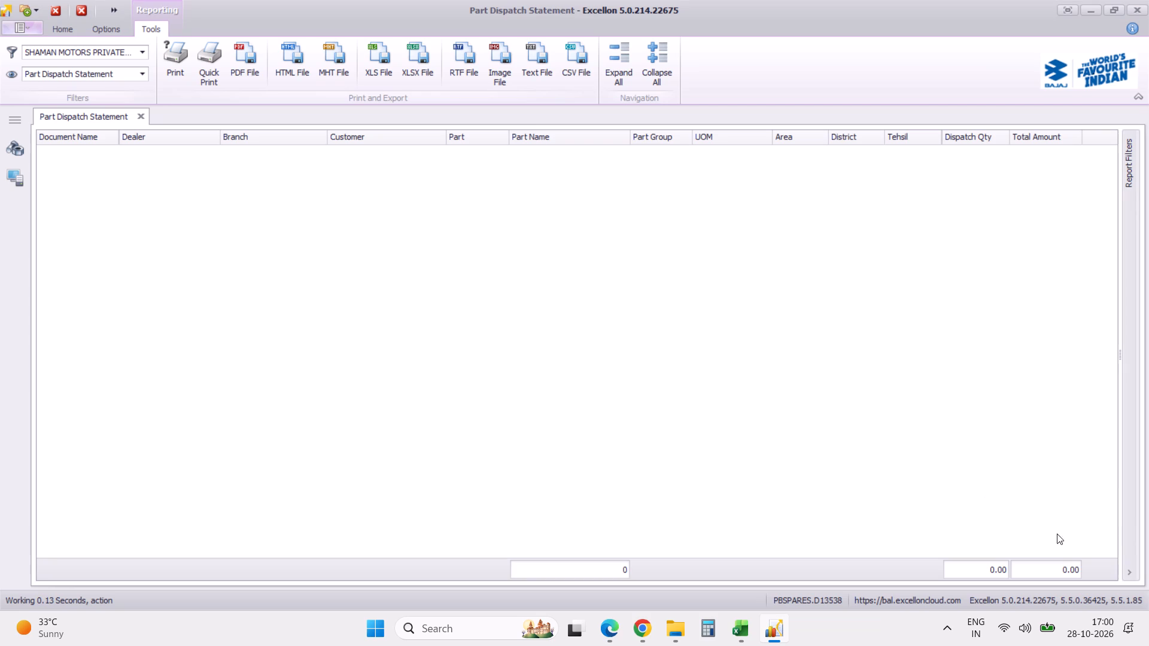
Generate the Part Dispatch Statement for branch SHAMAN MOTORS PRIVATE LIMITED (13538) with the date range Year To Date.
click(1129, 572)
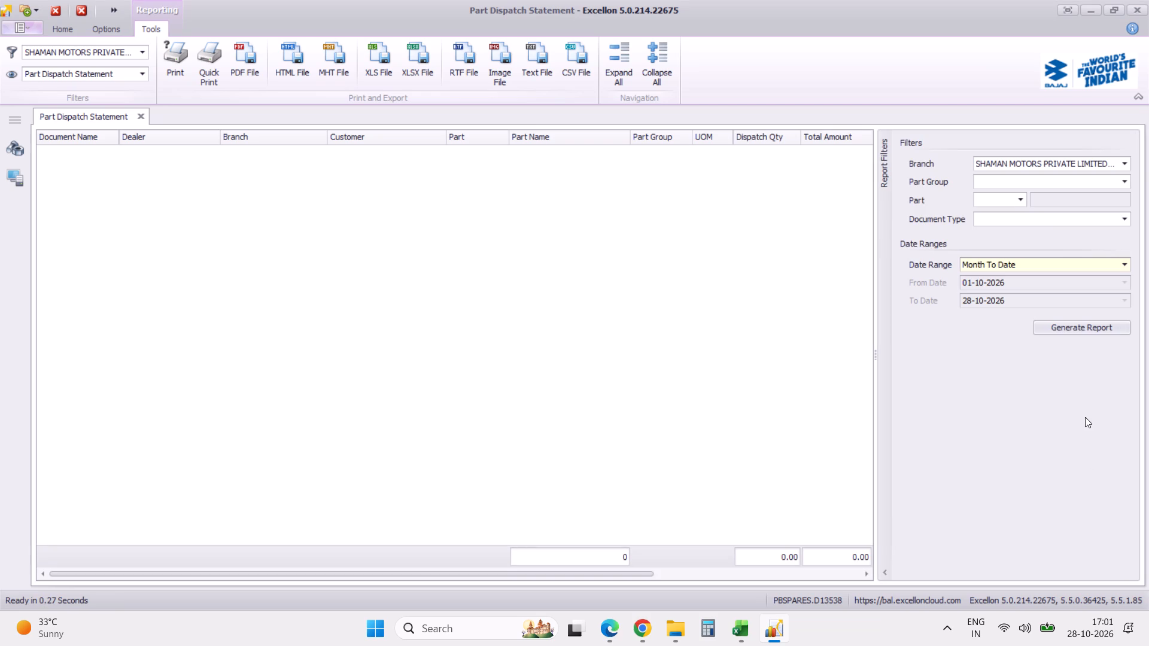
click(1129, 159)
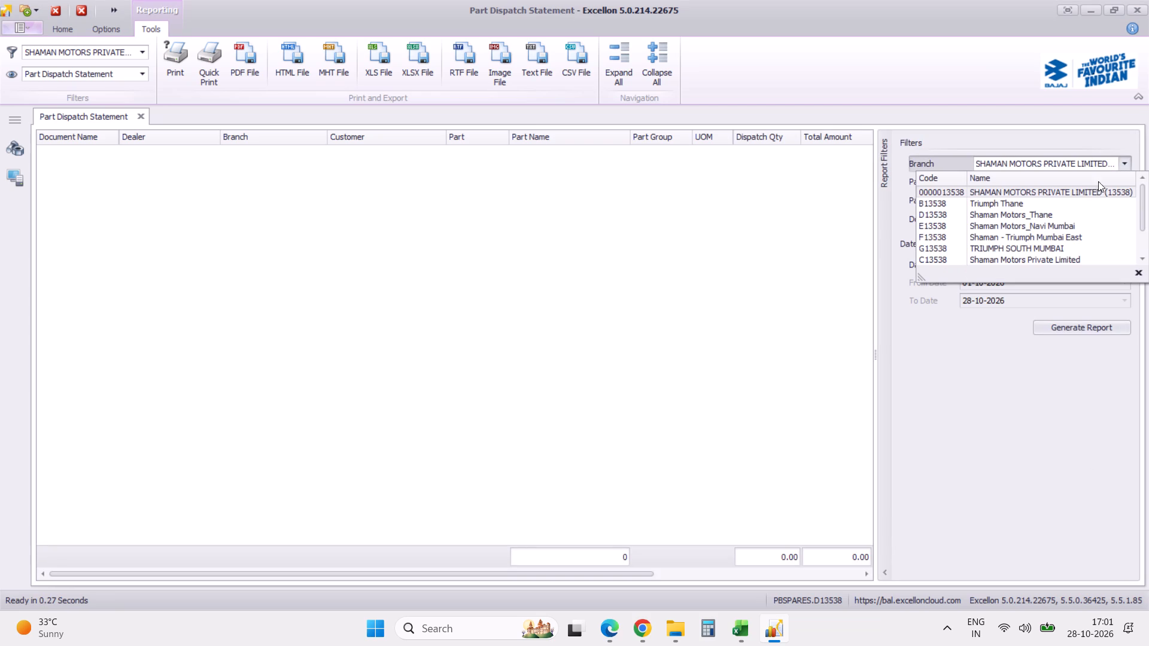
click(1095, 191)
click(1126, 264)
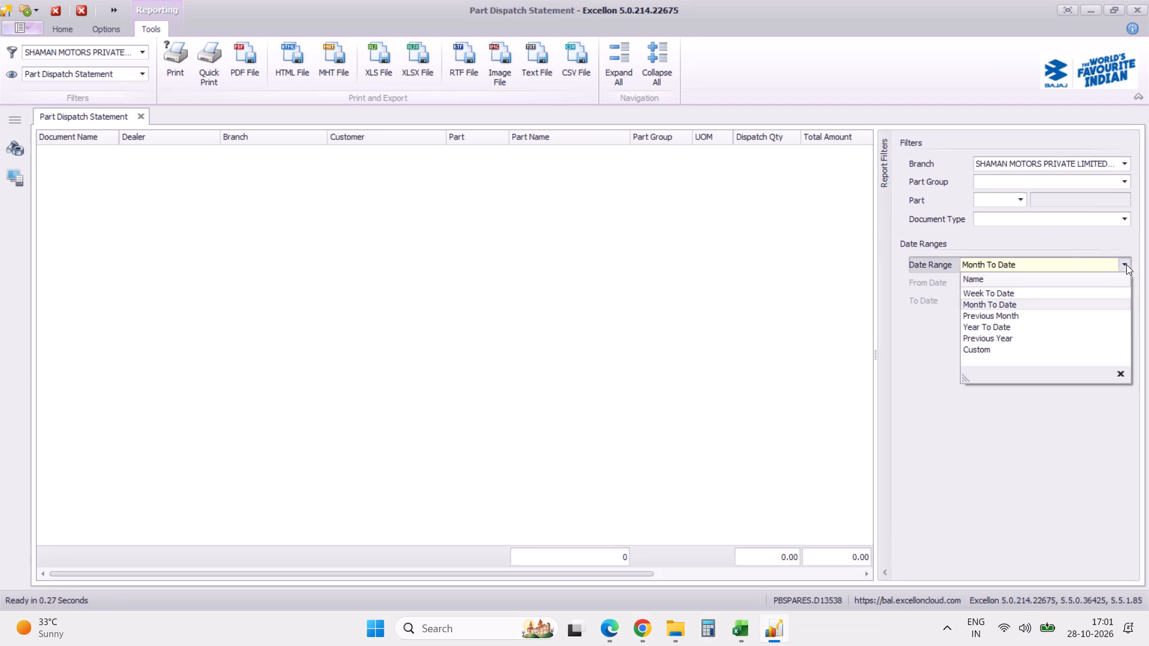
click(992, 325)
click(1056, 329)
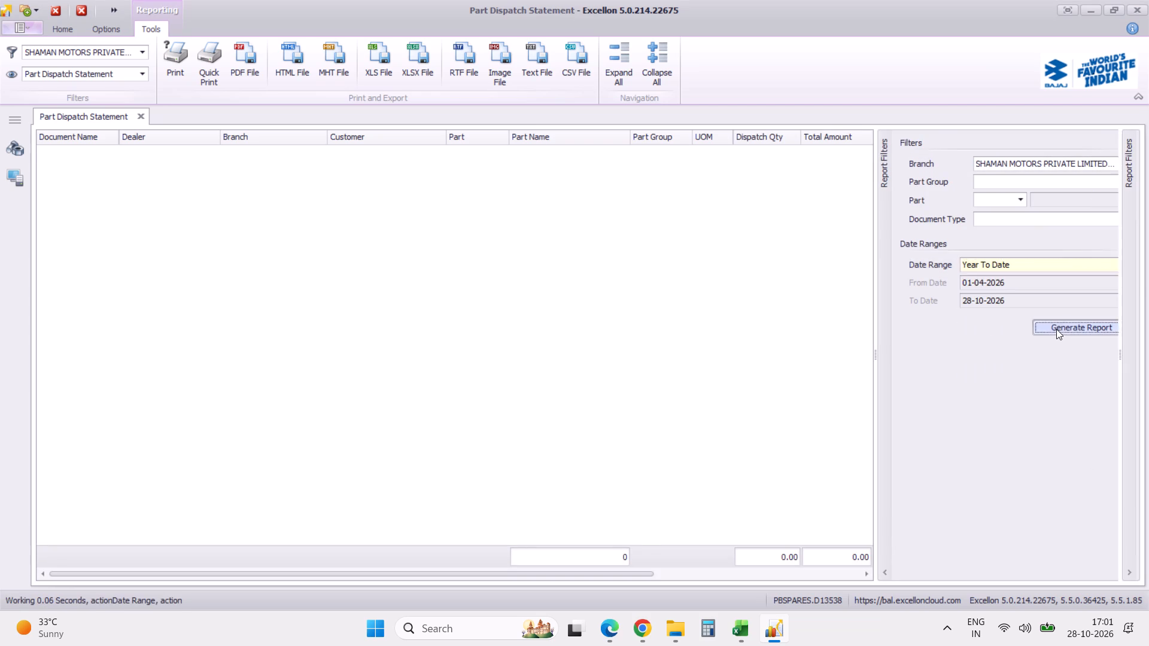
click(594, 335)
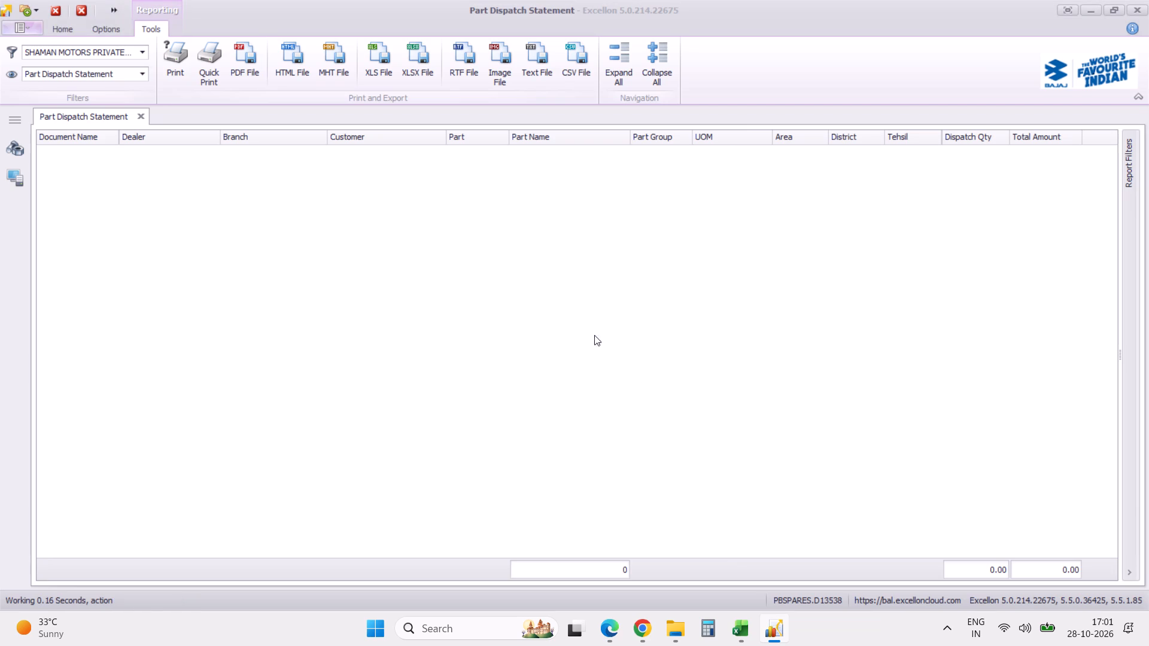
Generate the year-to-date Part Dispatch Statement for the Shaman Motors_Thane branch.
click(1127, 572)
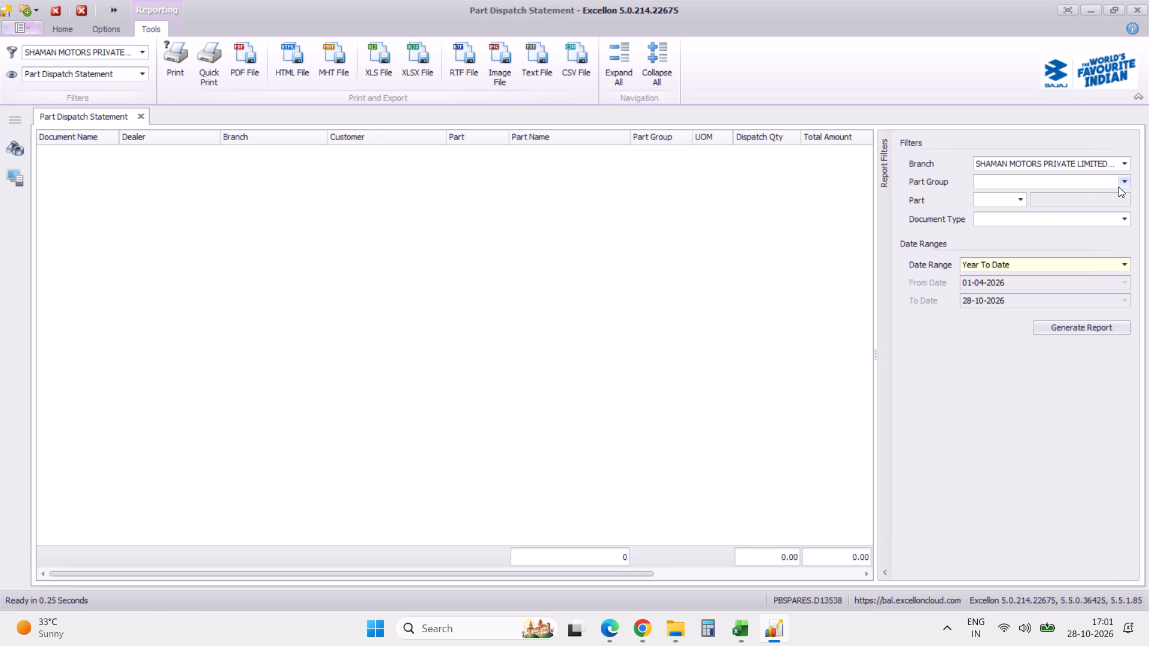
click(1123, 167)
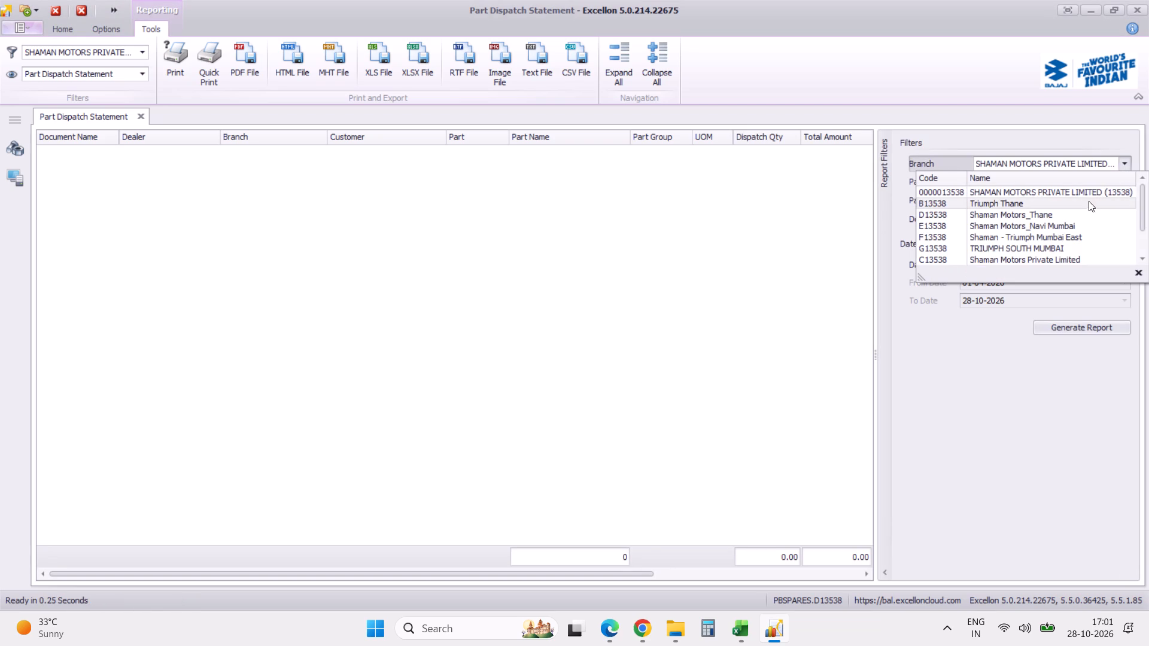
click(1083, 212)
click(1070, 316)
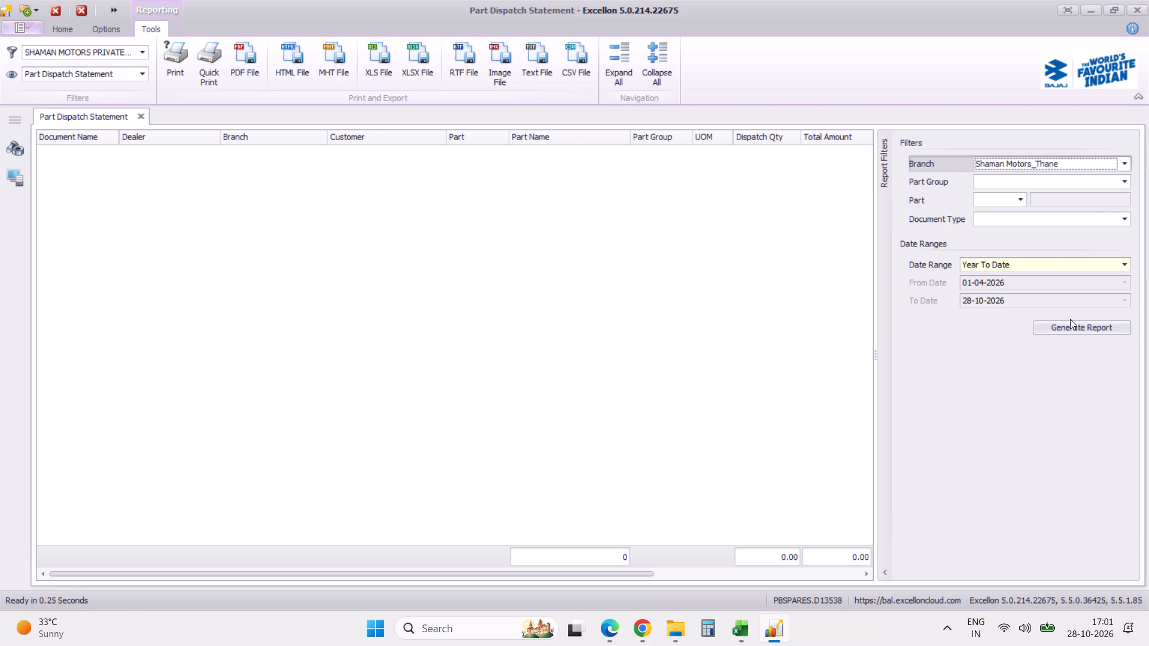
click(1070, 328)
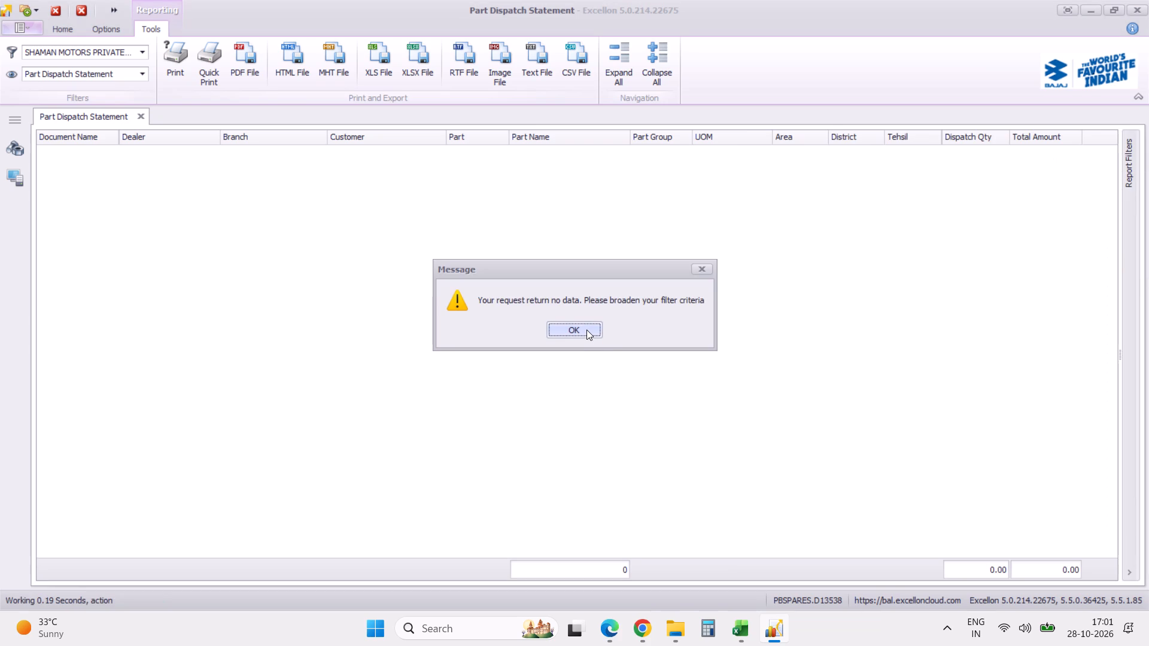
click(586, 330)
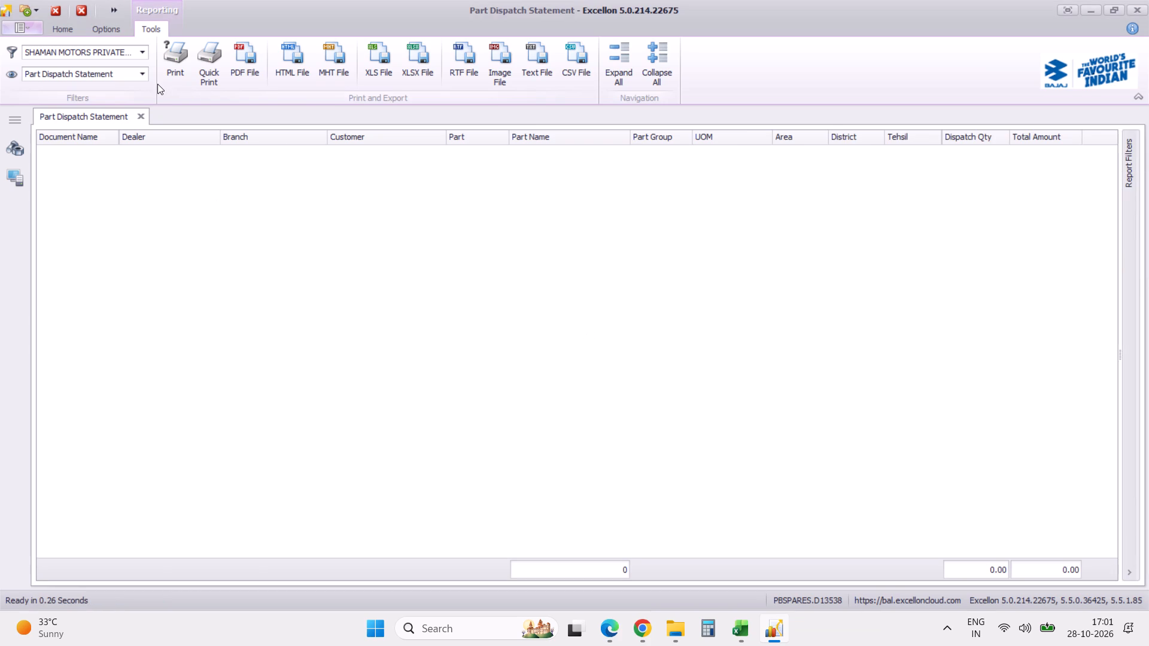
Check the Part Dispatch Statement's available views and document types, and close the statement.
click(144, 76)
click(160, 86)
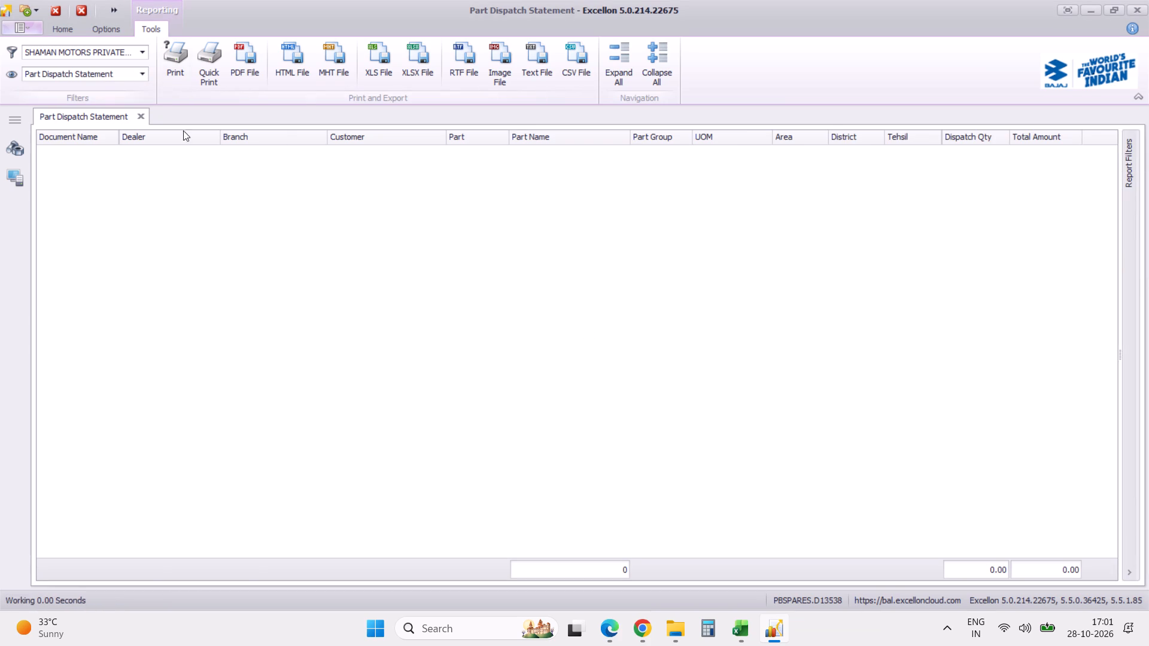
click(1129, 575)
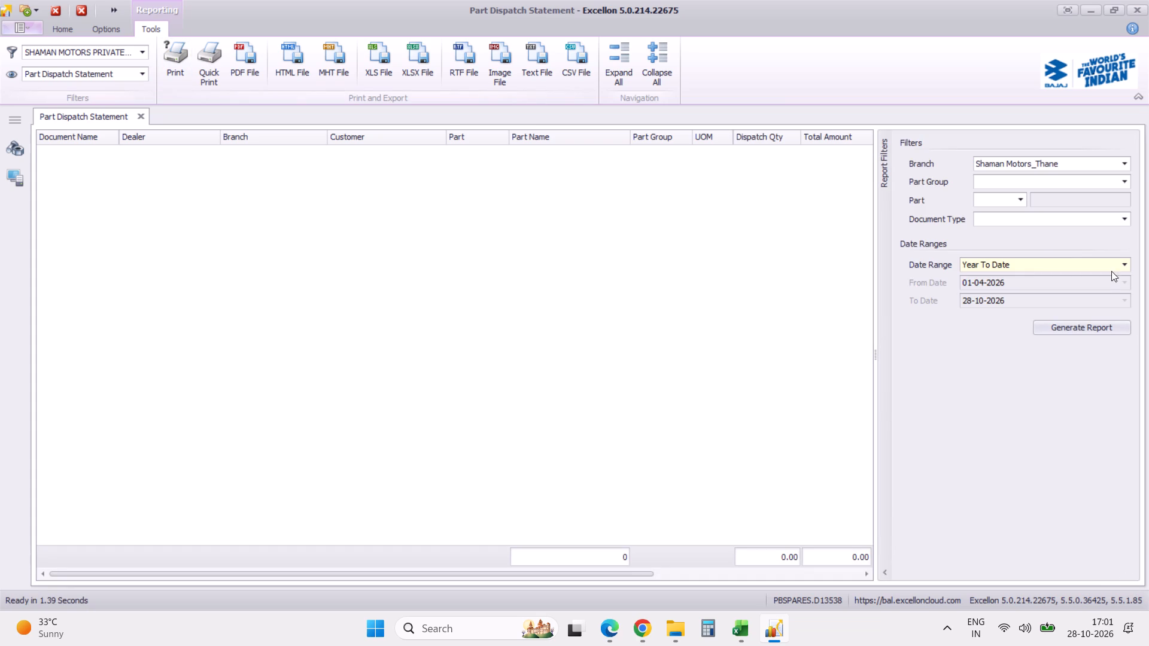
click(1126, 213)
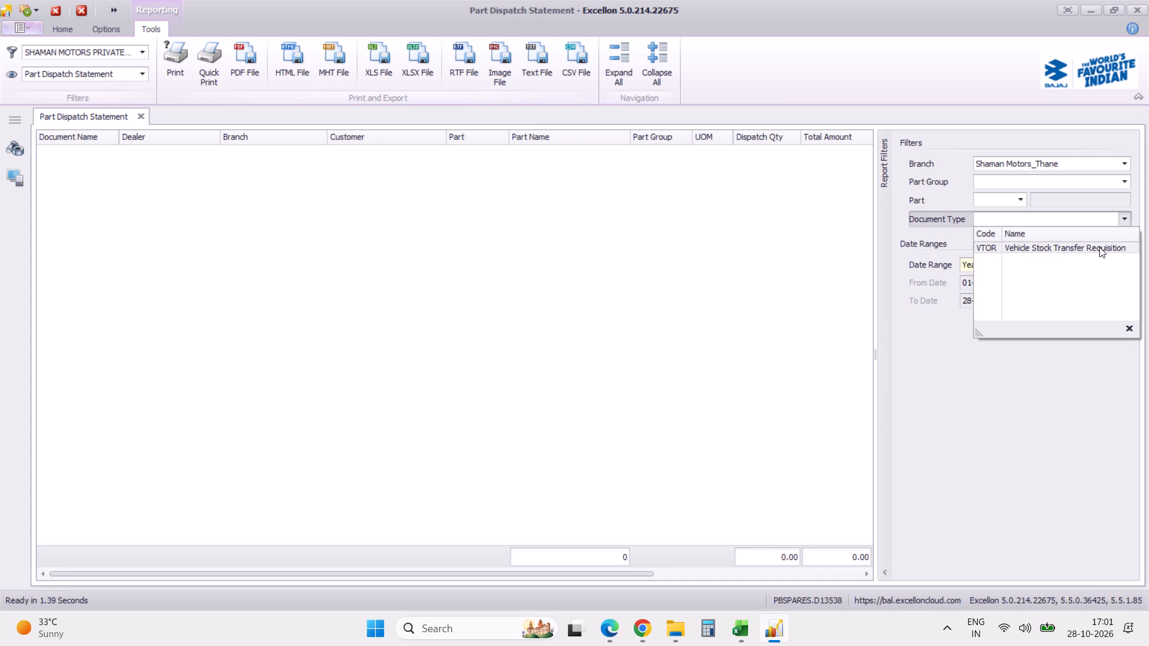
click(1066, 414)
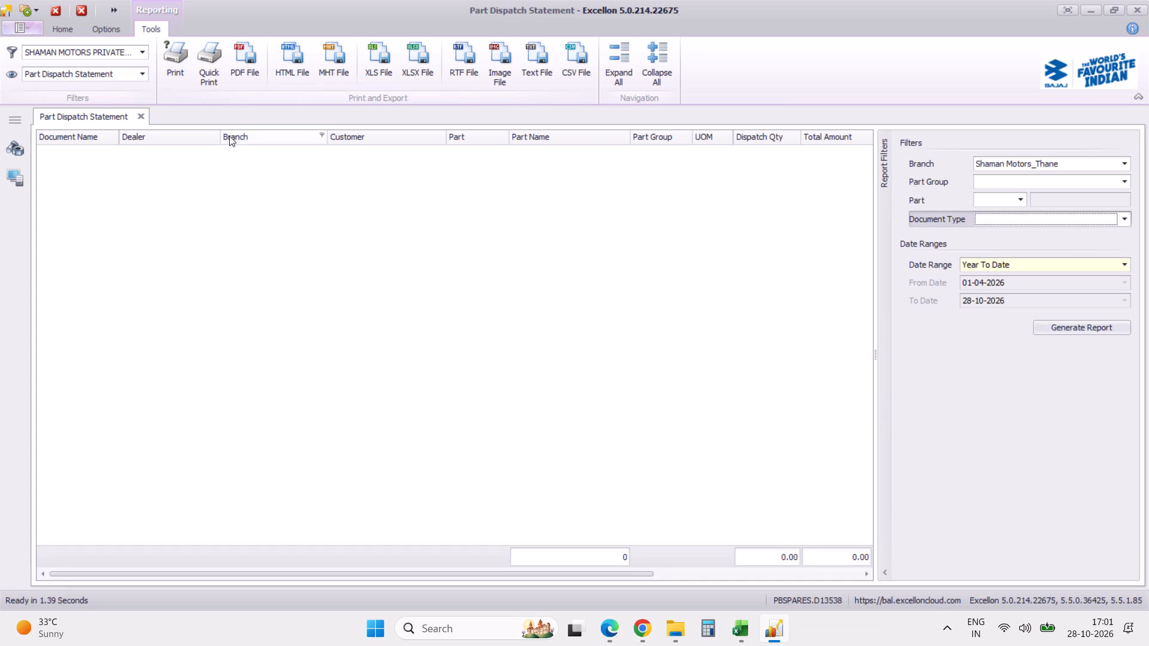
click(141, 118)
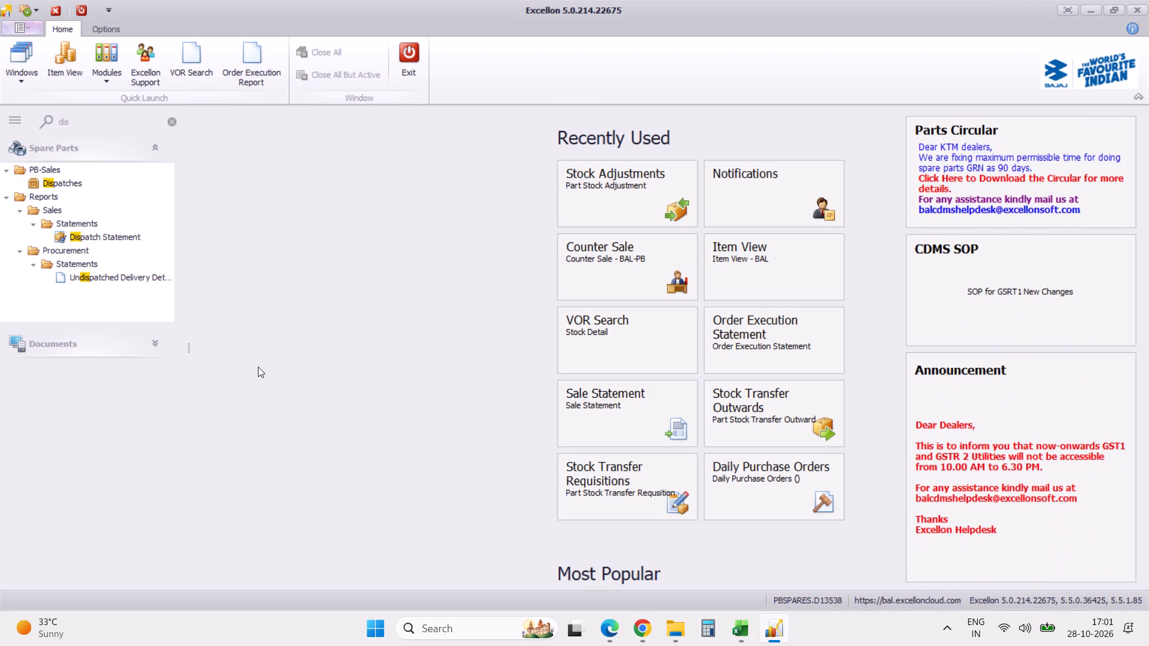
Reopen the Undispatched Delivery Details Report and generate it for Month To Date.
click(146, 280)
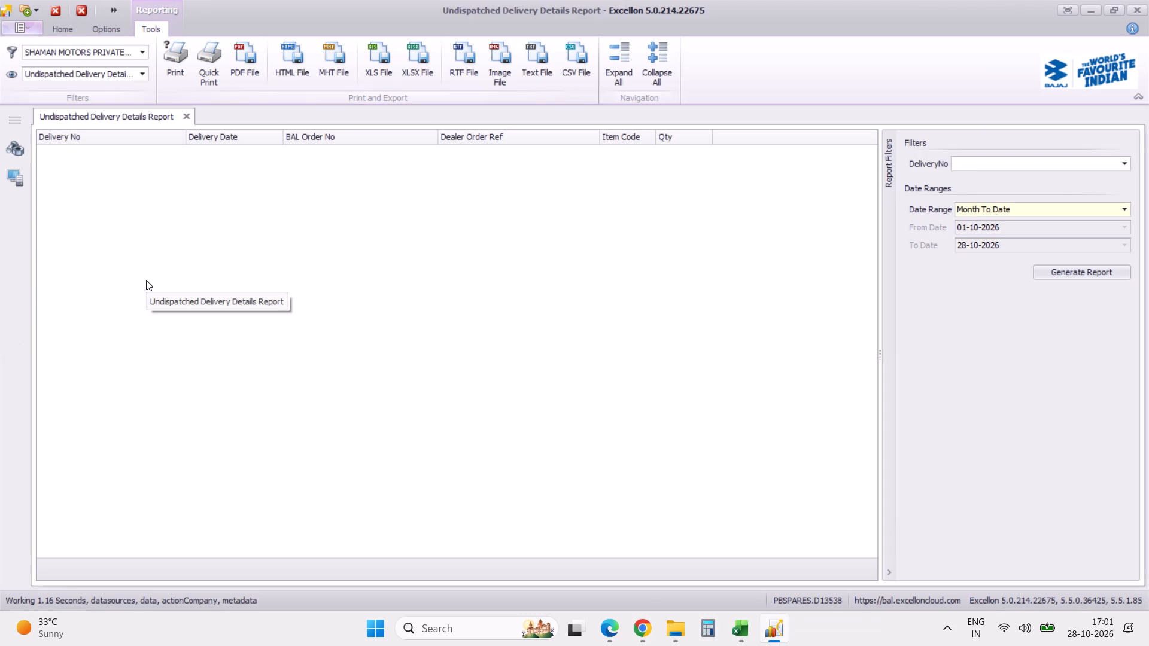
click(1087, 273)
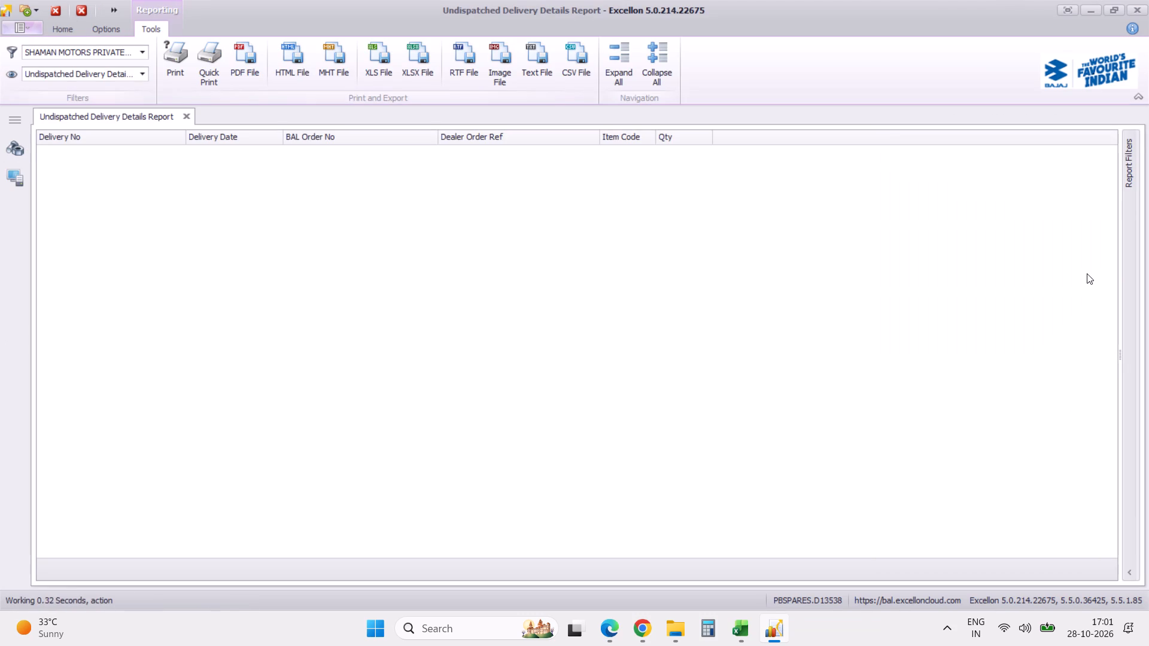
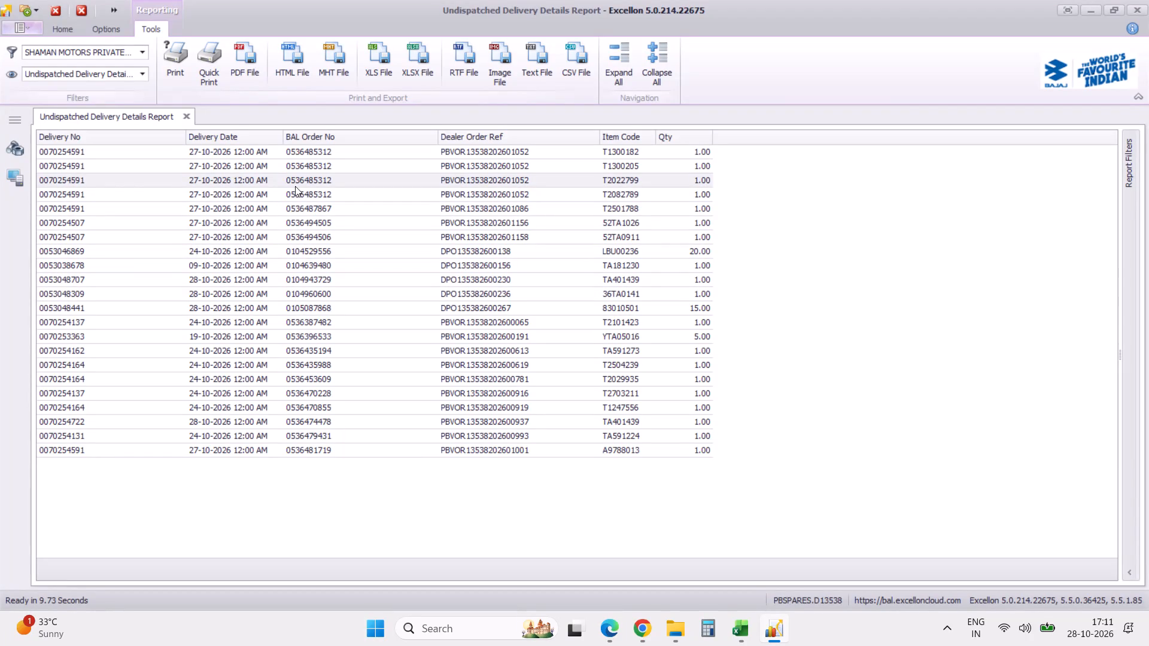
Export the report as an XLSX file without hyperlinks, named Undispatched Delivery Details Report-test 28102026, in the Daily Order and PNA folder.
click(418, 77)
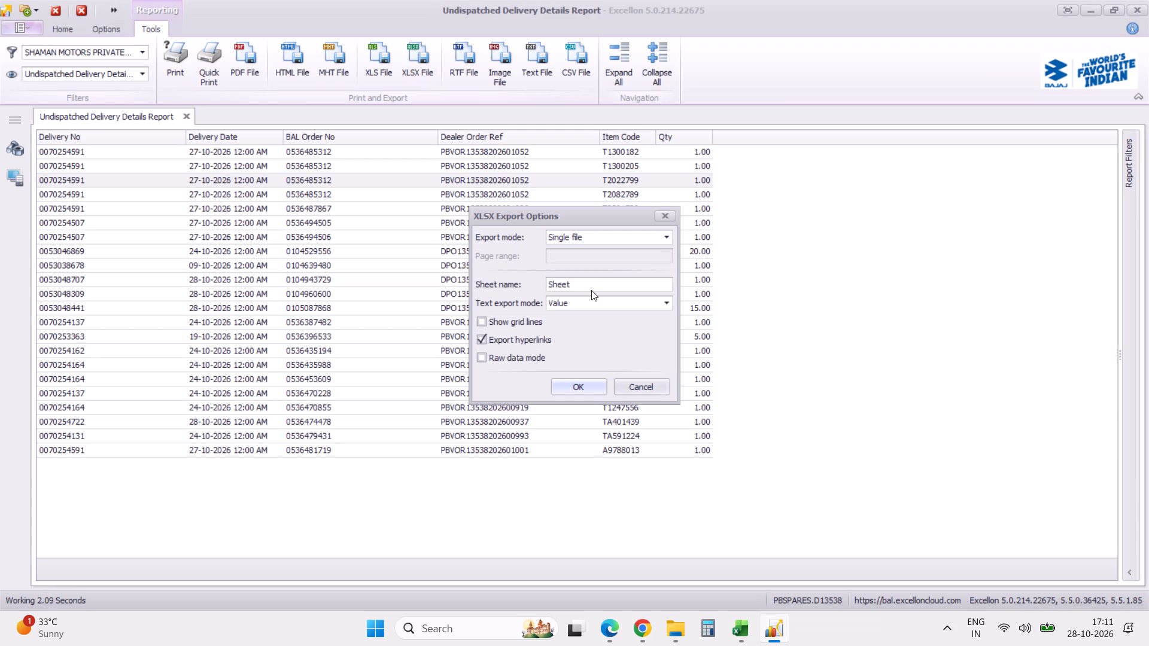
click(514, 340)
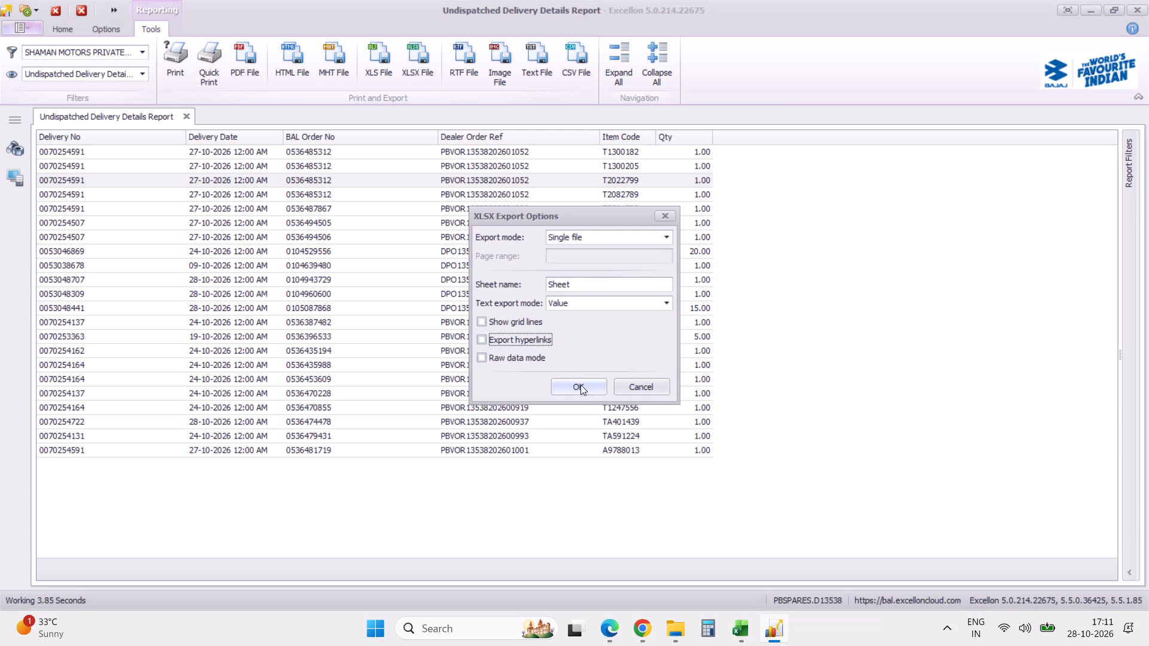
click(582, 386)
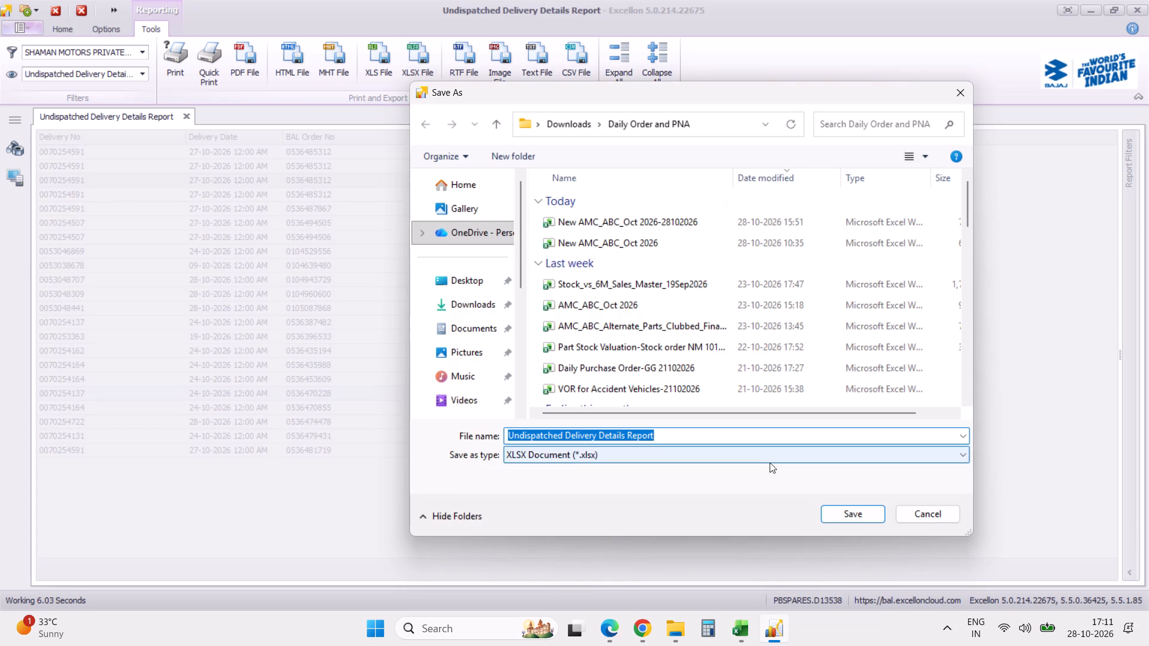
click(713, 439)
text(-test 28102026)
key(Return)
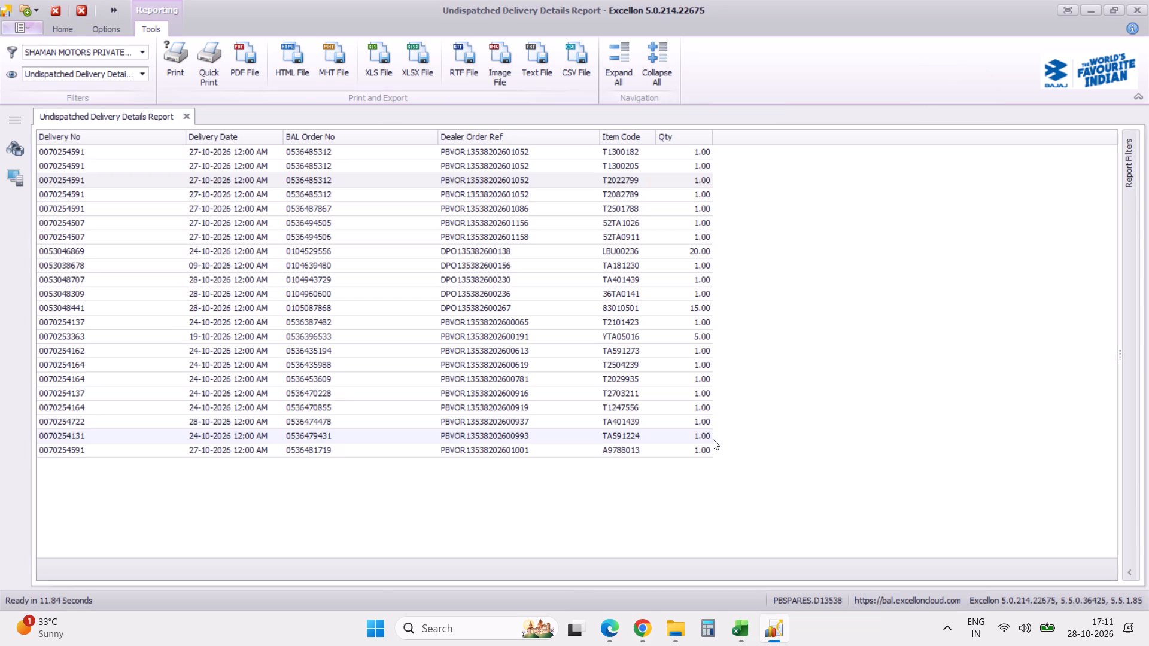
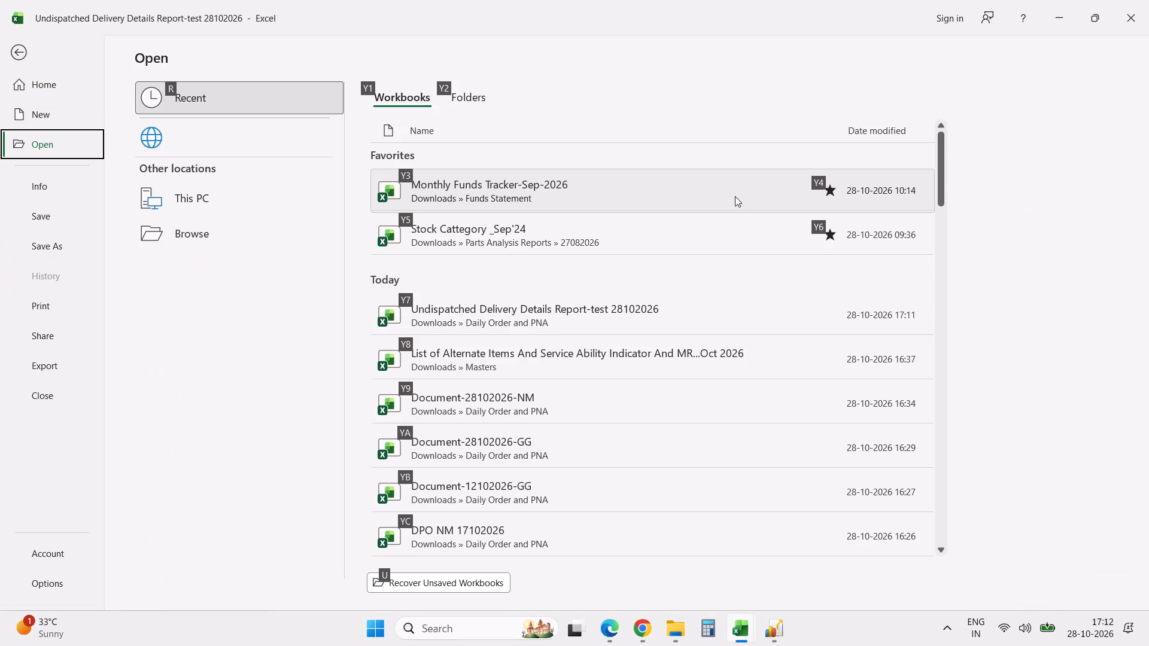
Open the Part List-Parts 01102026 workbook from the Masters folder in Downloads.
click(200, 269)
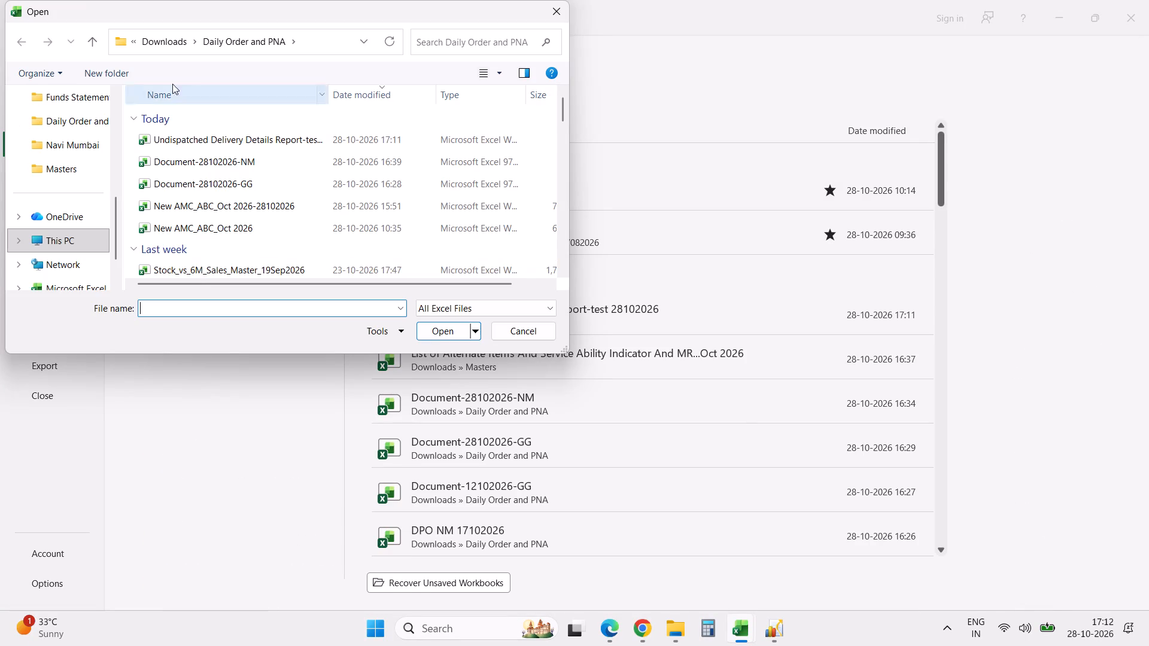
click(166, 42)
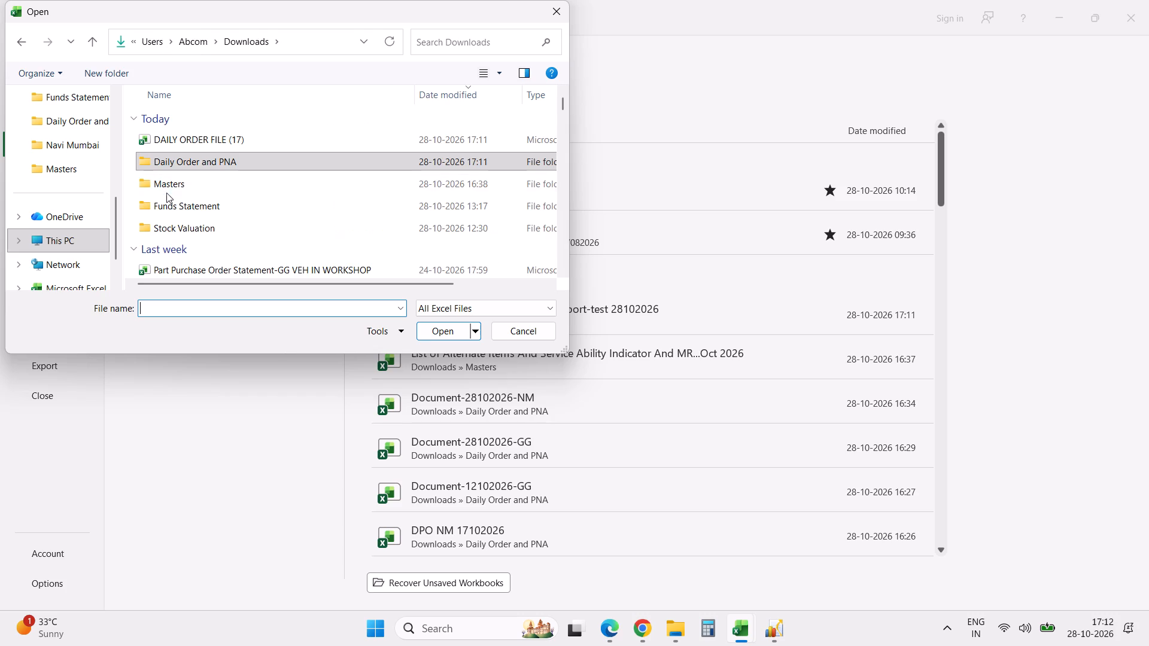
double_click(172, 187)
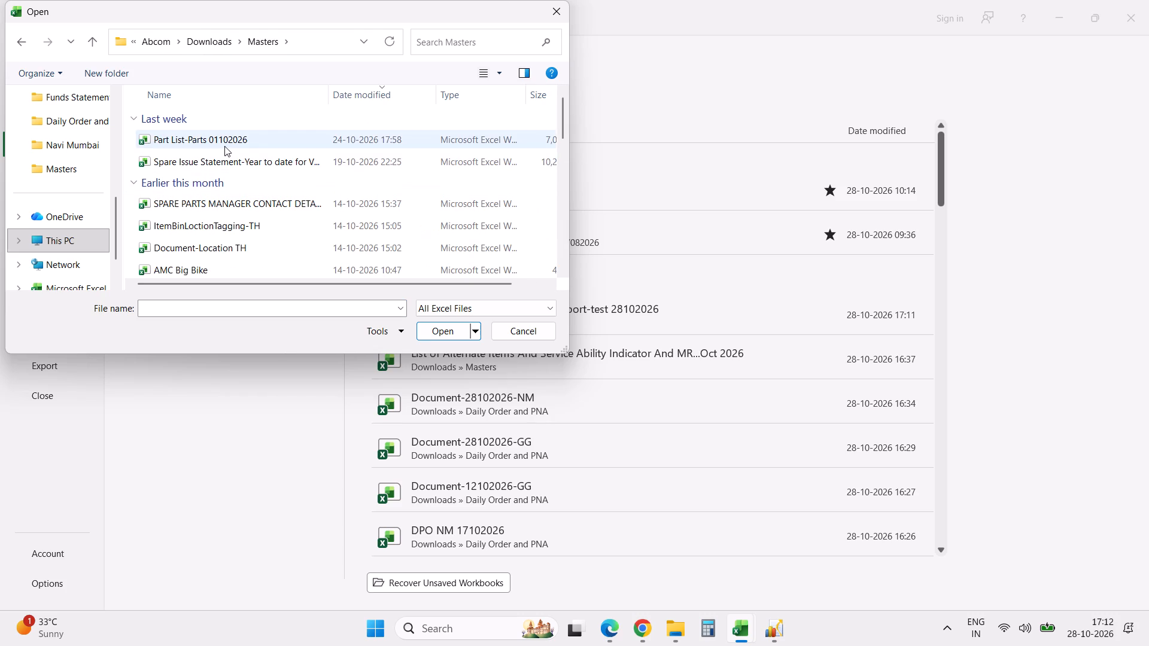
double_click(224, 146)
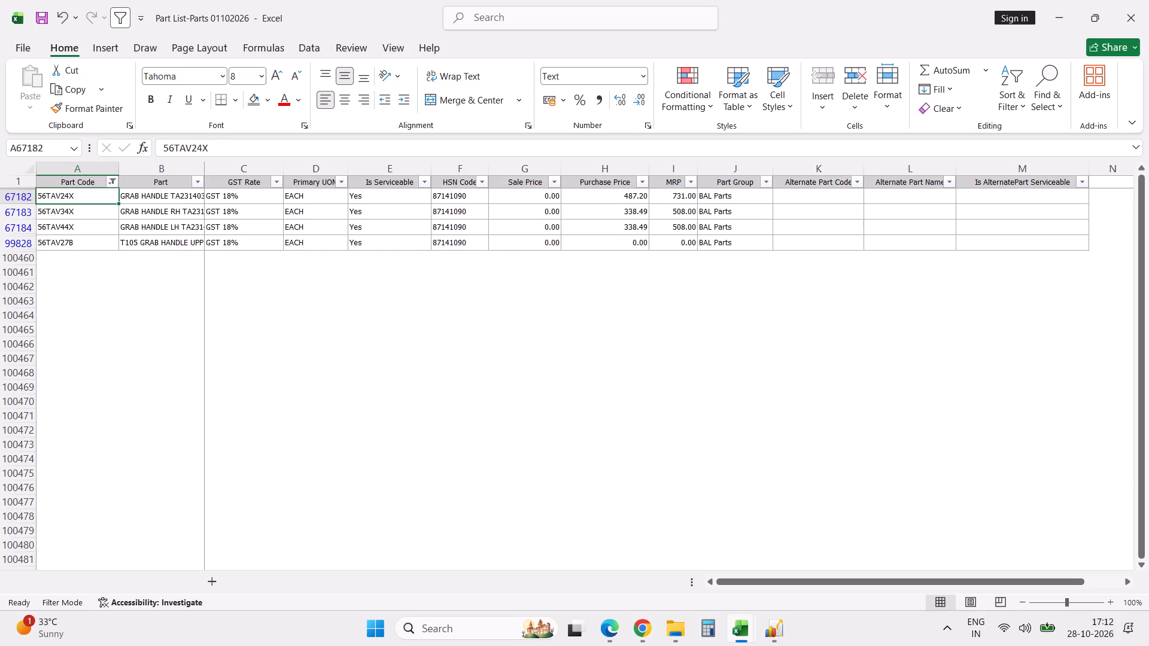
Remove the filter from the parts list and go to the first part row.
text(dff)
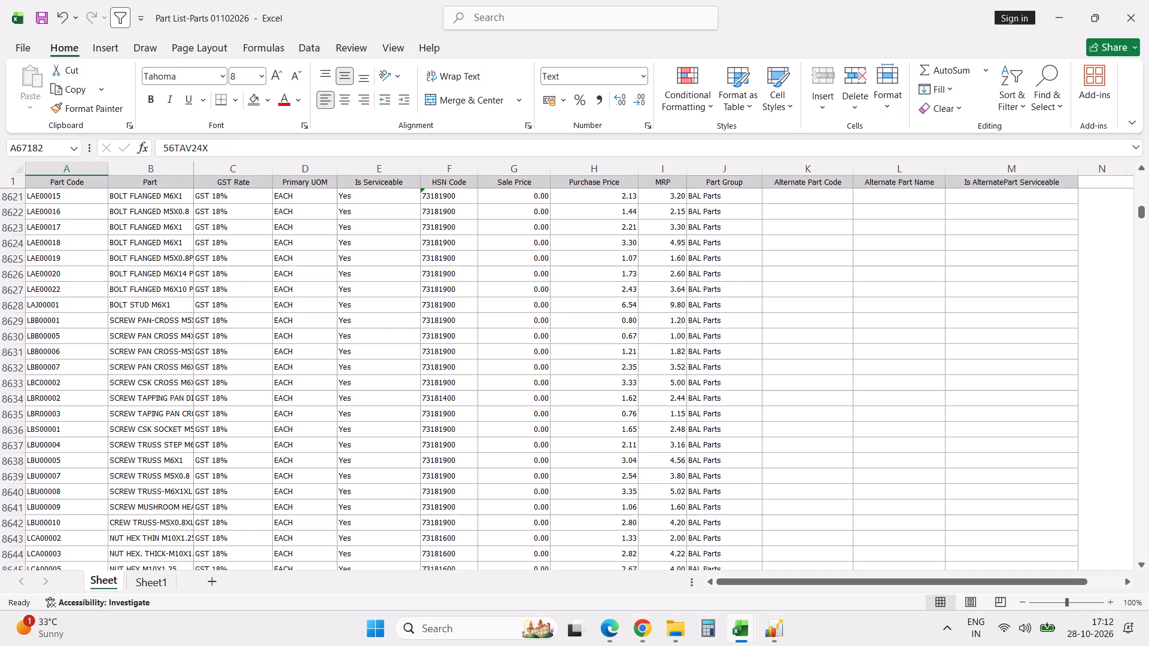
click(66, 184)
key(Down)
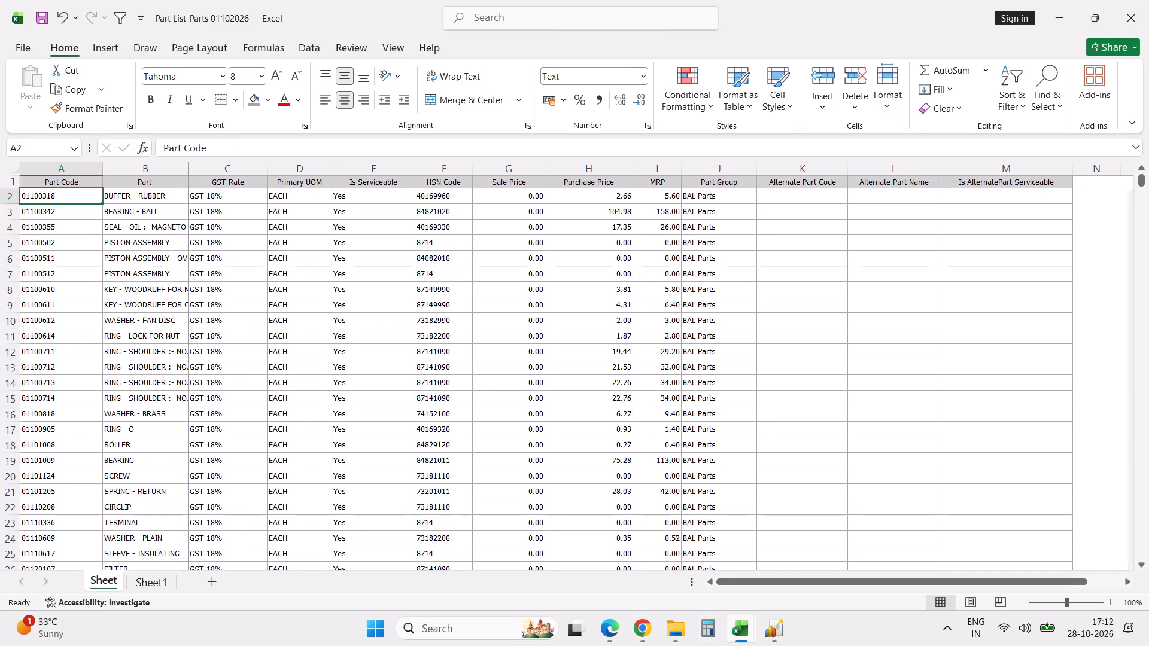
In G2 of the undispatched delivery workbook, look up item code E2 in part list range A2:H100459, returning column 2 with exact match.
key(alt+Tab)
text(=vlo)
key(Tab)
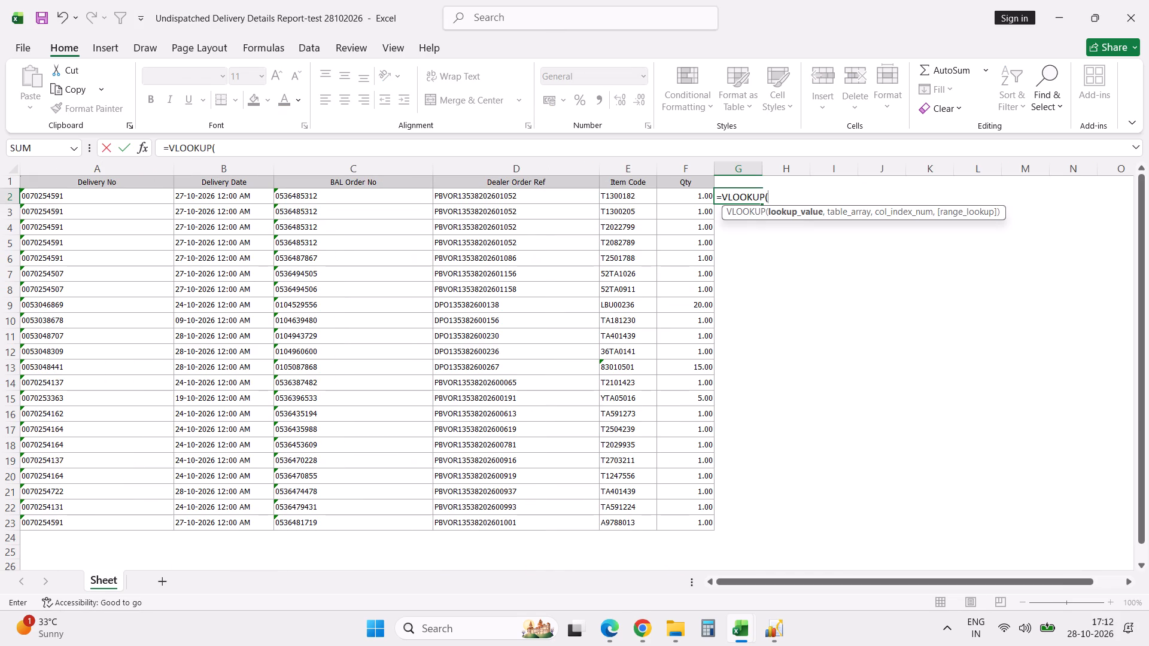
click(624, 200)
key(comma)
key(alt+Tab)
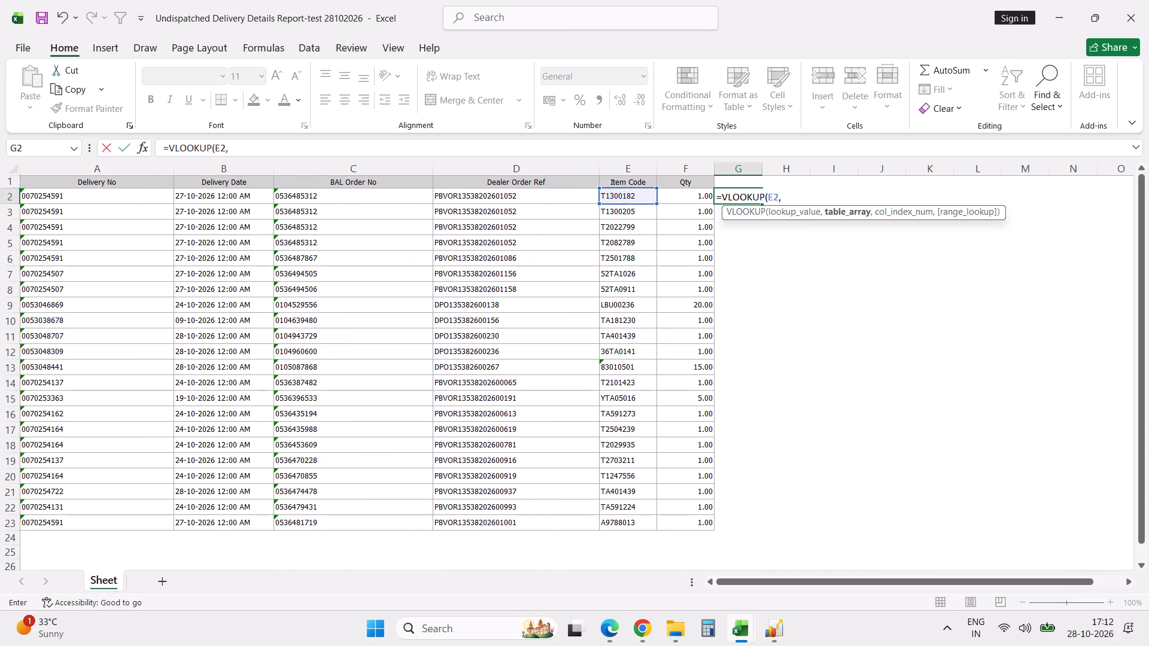
click(50, 197)
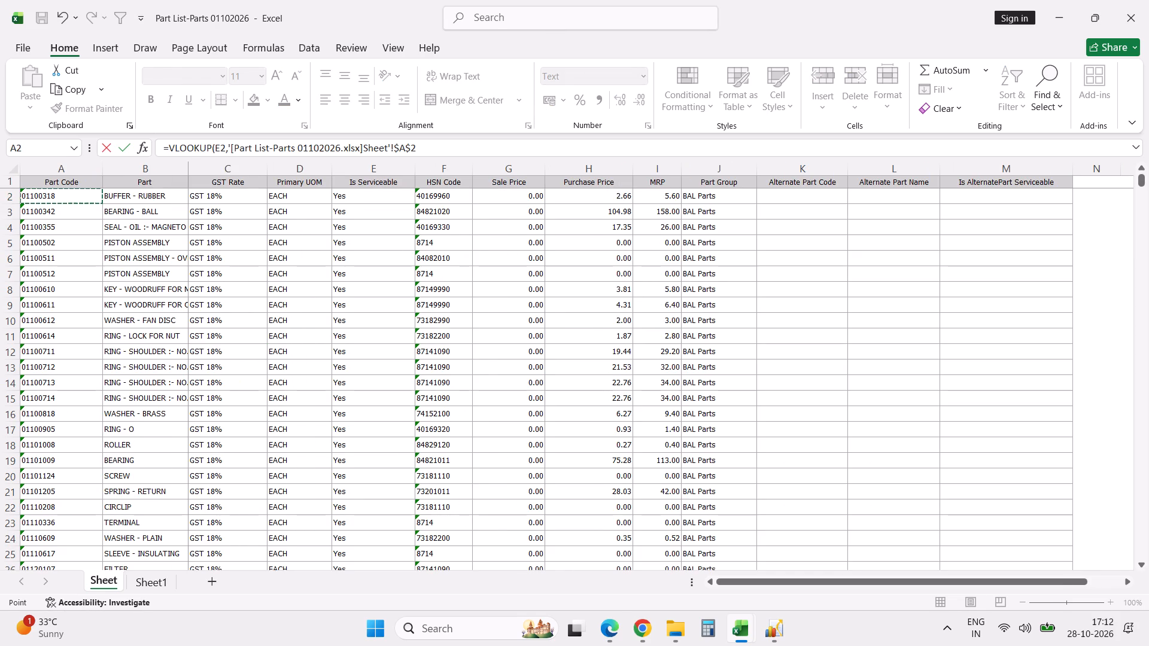
key(shift+Right)
key(shift+Right)
key(shift+Right)
key(shift+Right)
key(shift+Right)
key(shift+Right)
key(shift+Right)
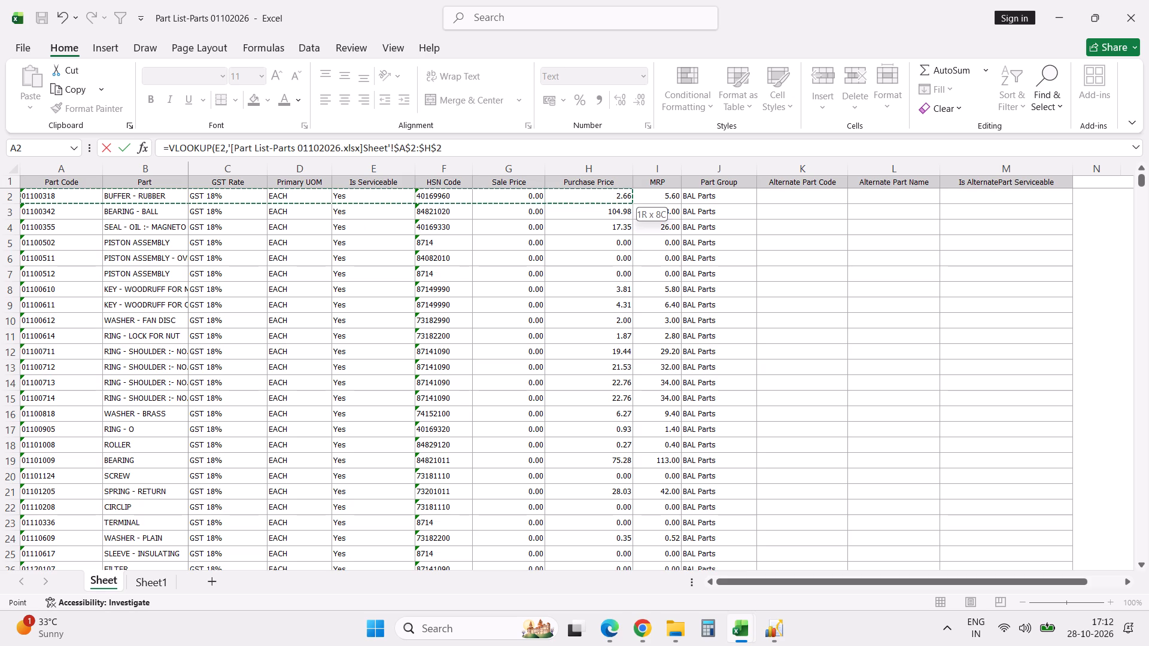
key(ctrl+shift+Down)
text(,2,0)
key(Return)
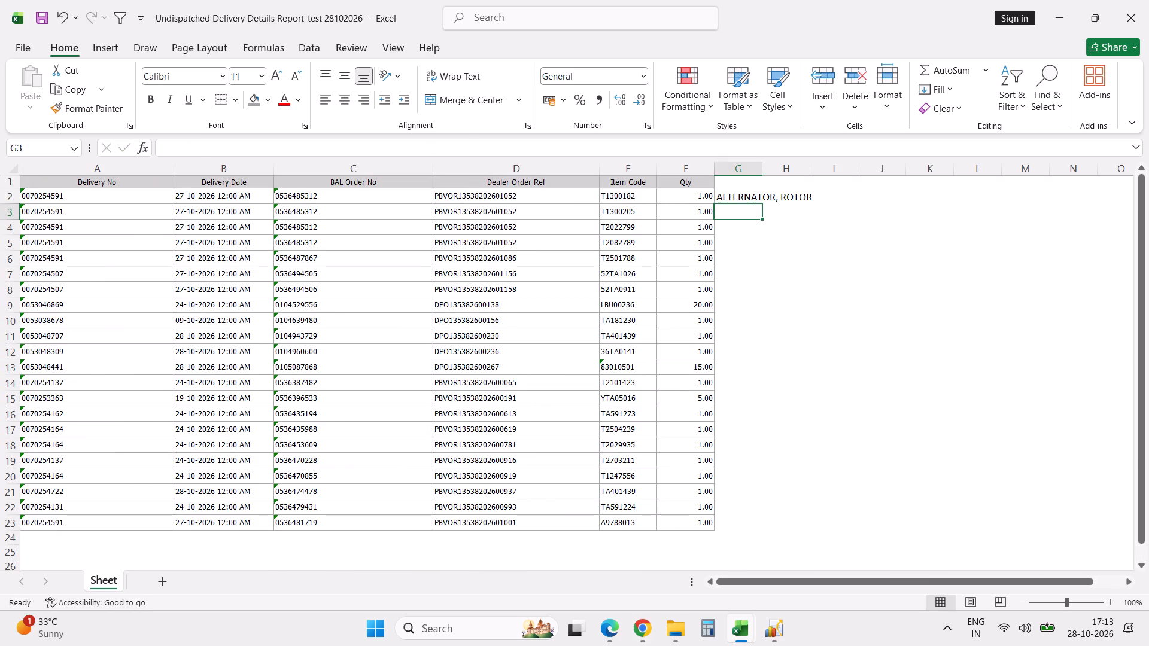
Reuse the G2 lookup formula in H2, returning column 8, the purchase price, for item code E2.
click(743, 200)
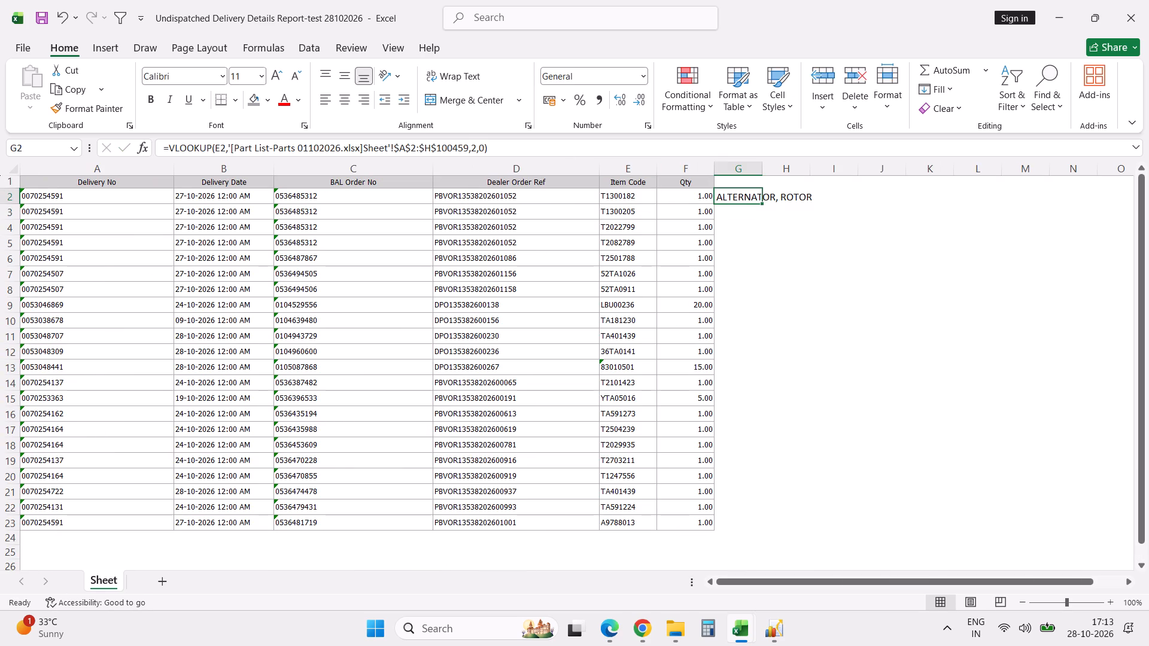
click(567, 152)
shift+click(170, 147)
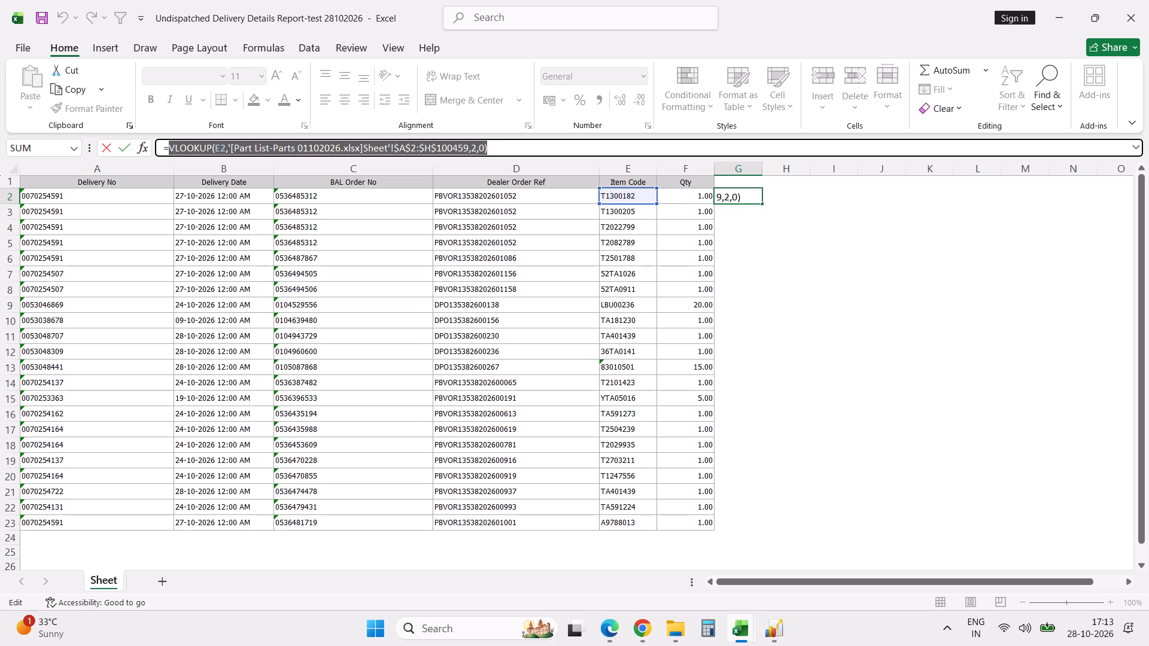
key(ctrl+c)
key(Tab)
key(ctrl+v)
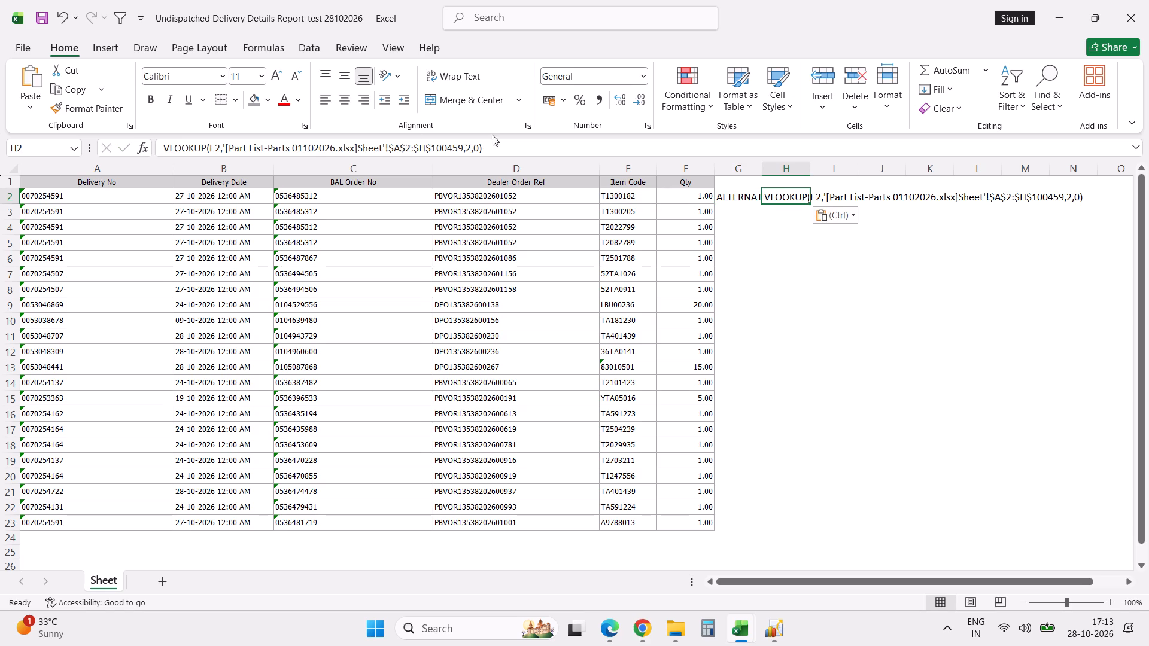
click(551, 142)
key(Left)
key(Left)
key(Left)
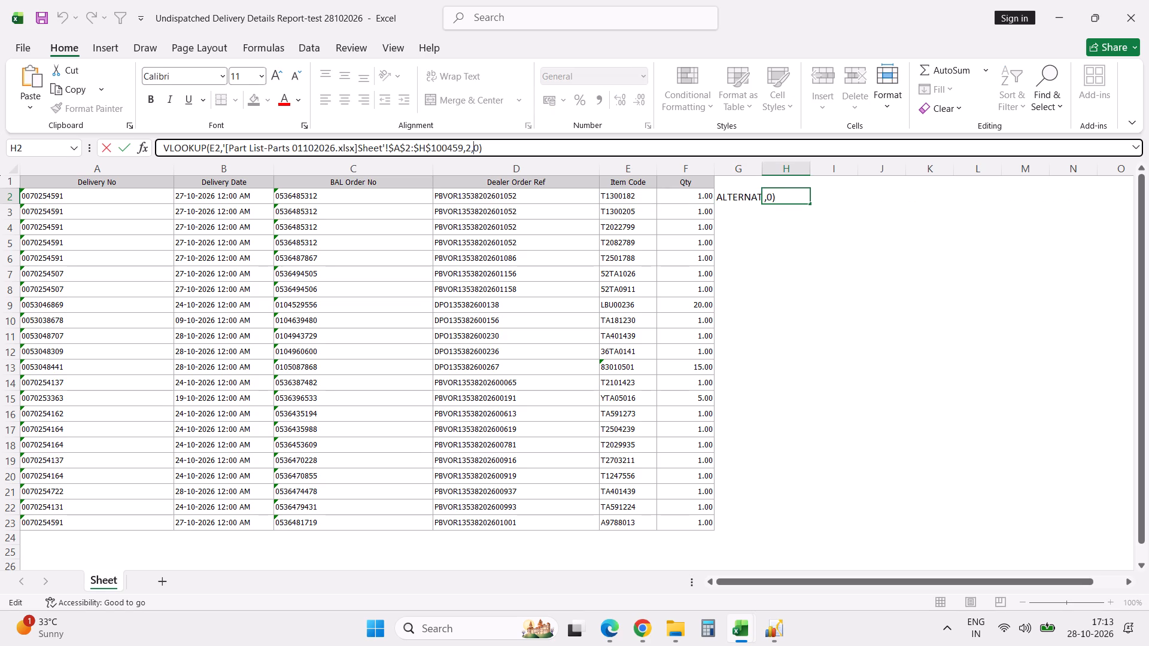
key(shift+Left)
key(8)
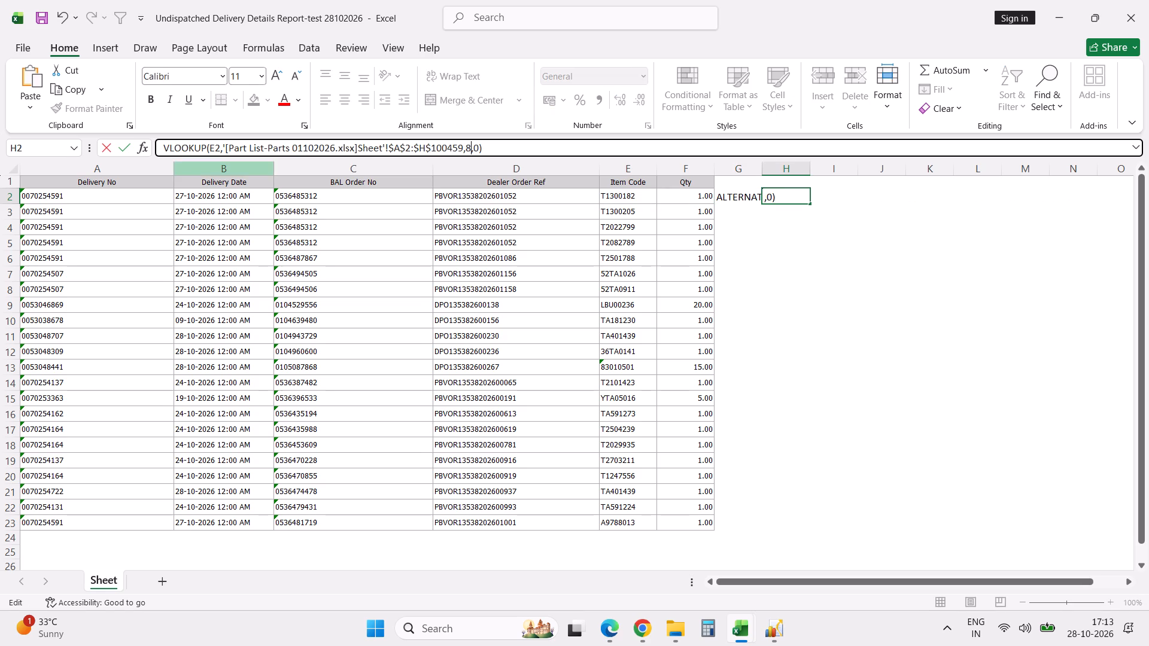
click(160, 147)
key(equal)
key(Tab)
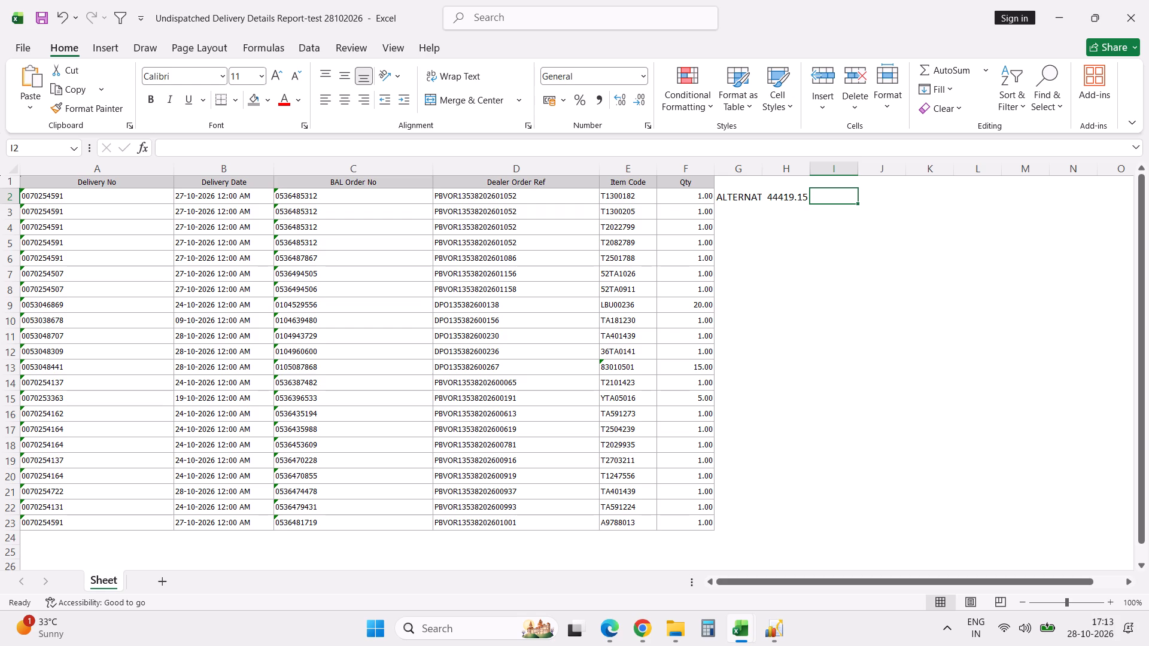
Fill the two lookup formulas in G2:H2 down to row 23.
key(Left)
key(Left)
key(shift+Right)
key(shift+Down)
key(shift+Down)
key(shift+Down)
key(shift+Down)
key(shift+Down)
key(shift+Down)
key(shift+Down)
key(shift+Down)
key(shift+Down)
key(shift+Down)
key(shift+Down)
key(shift+Down)
key(shift+Down)
key(shift+Down)
key(shift+Down)
key(shift+Down)
key(shift+Down)
key(shift+Down)
key(shift+Down)
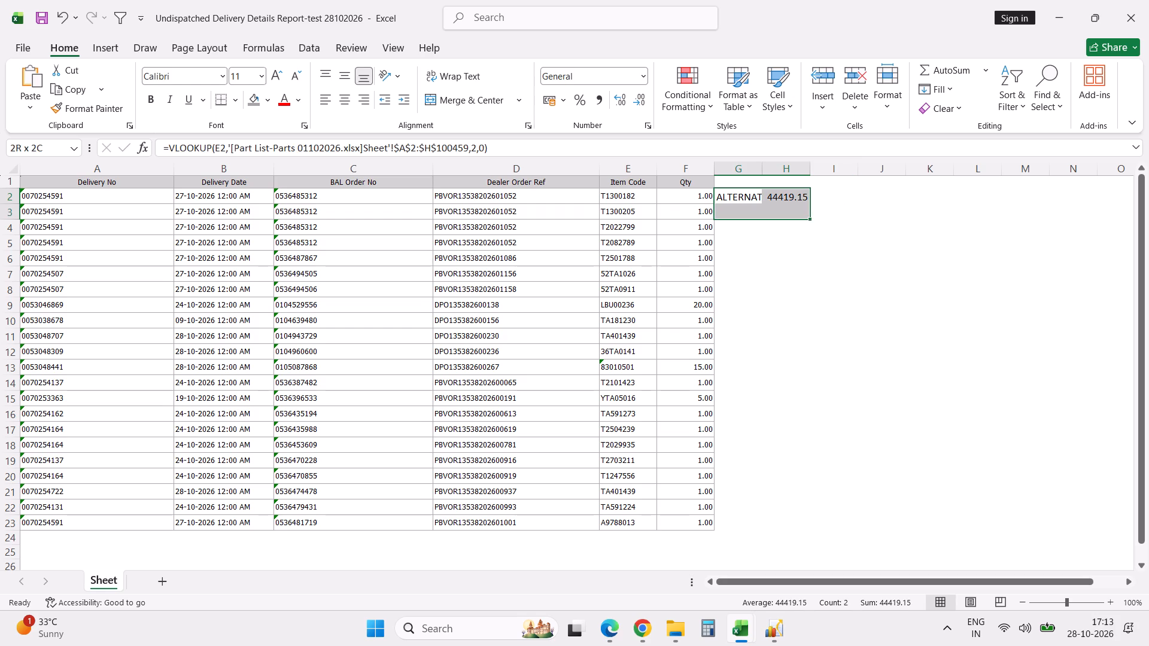
key(shift+Down)
key(shift+Down)
key(ctrl+d)
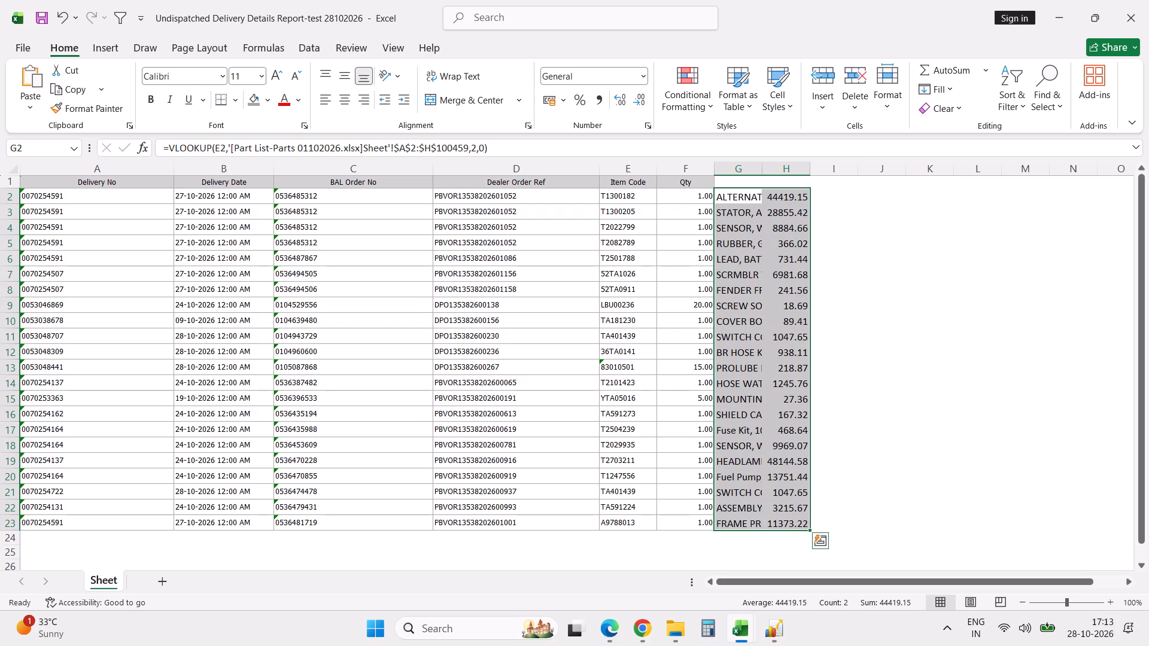
Fit column G's width to the part descriptions.
click(876, 303)
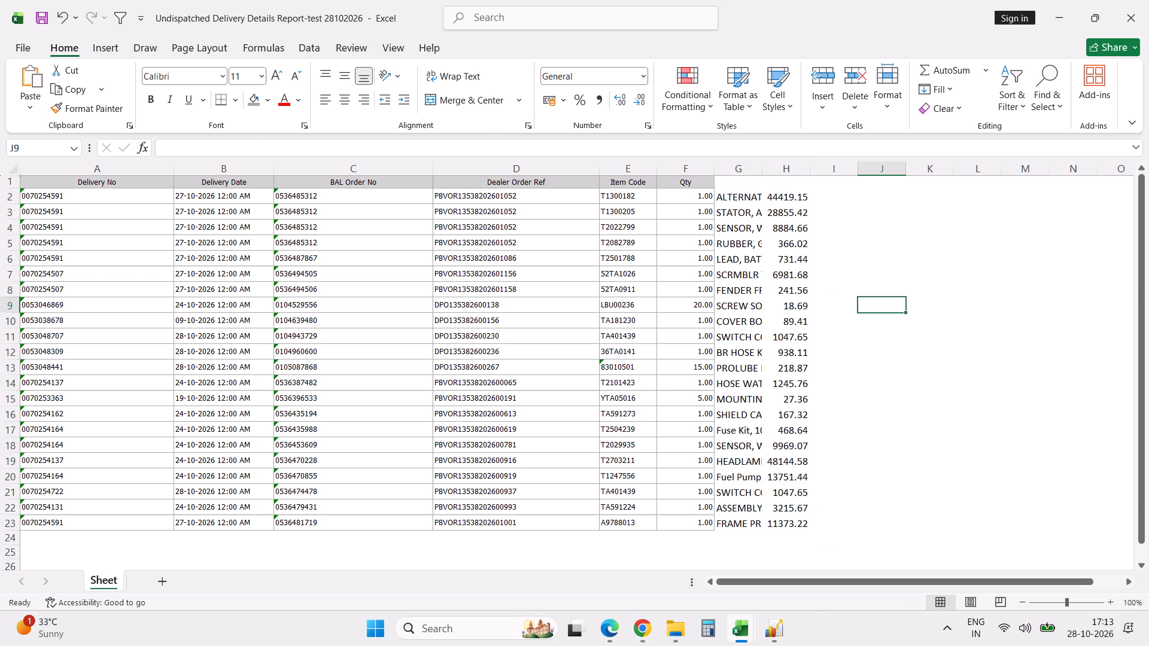
double_click(765, 171)
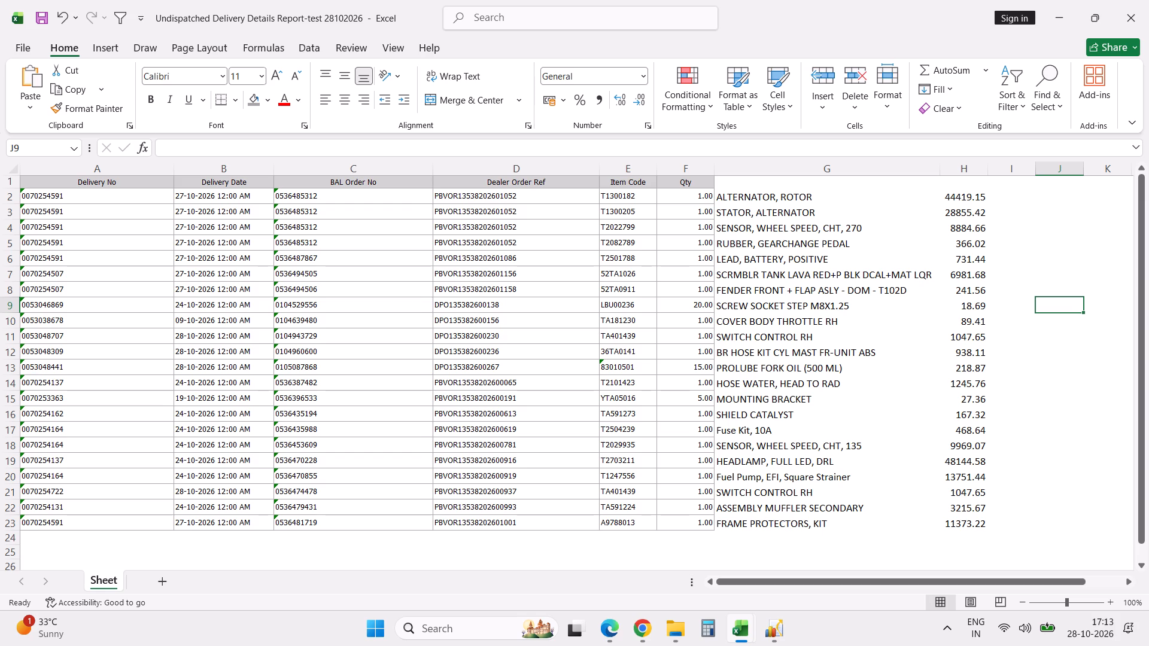
Enter the line value formula =F2*H2 in I2, multiplying quantity by purchase price.
click(1039, 202)
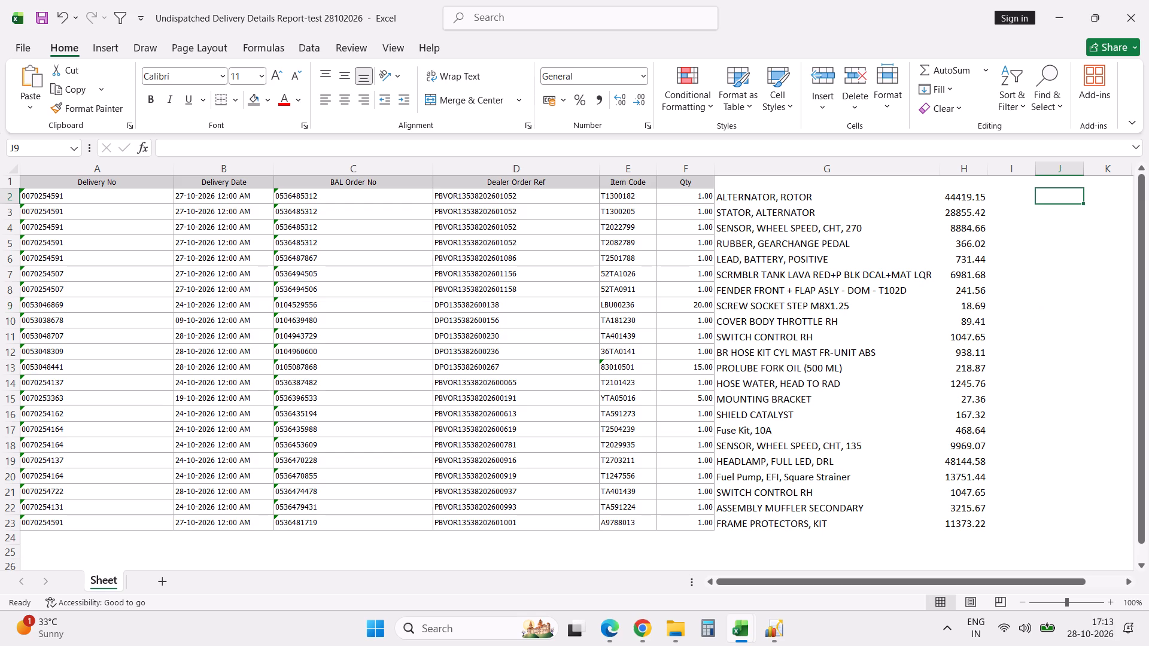
click(1016, 201)
key(equal)
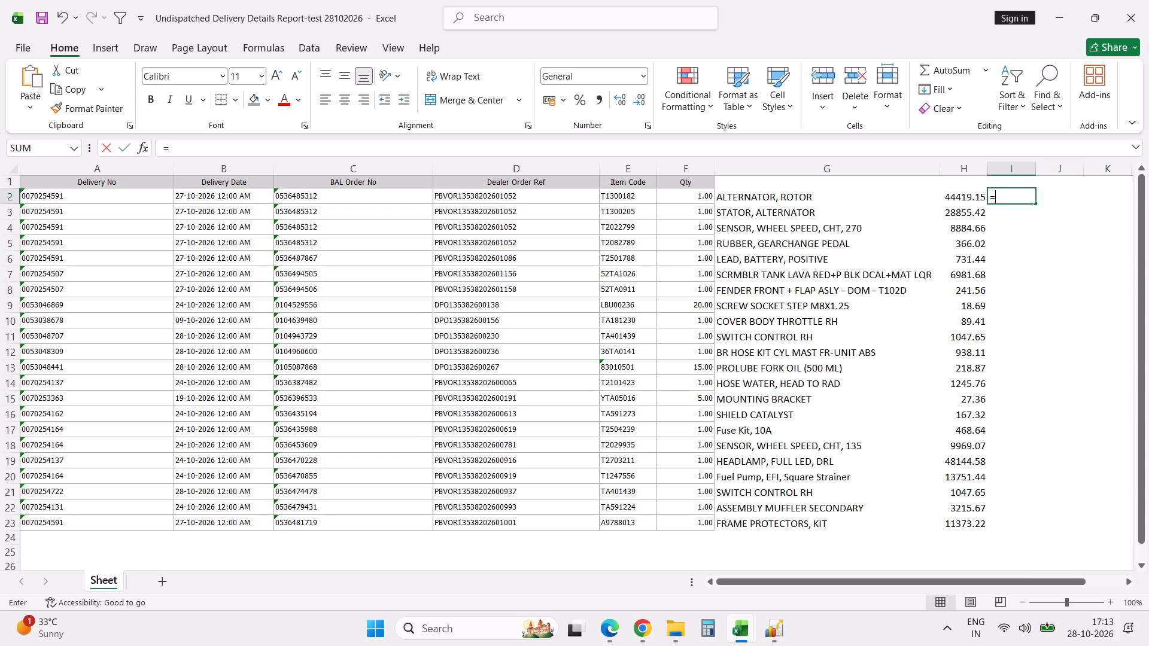
key(Left)
key(Left)
key(Left)
key(Left)
key(Right)
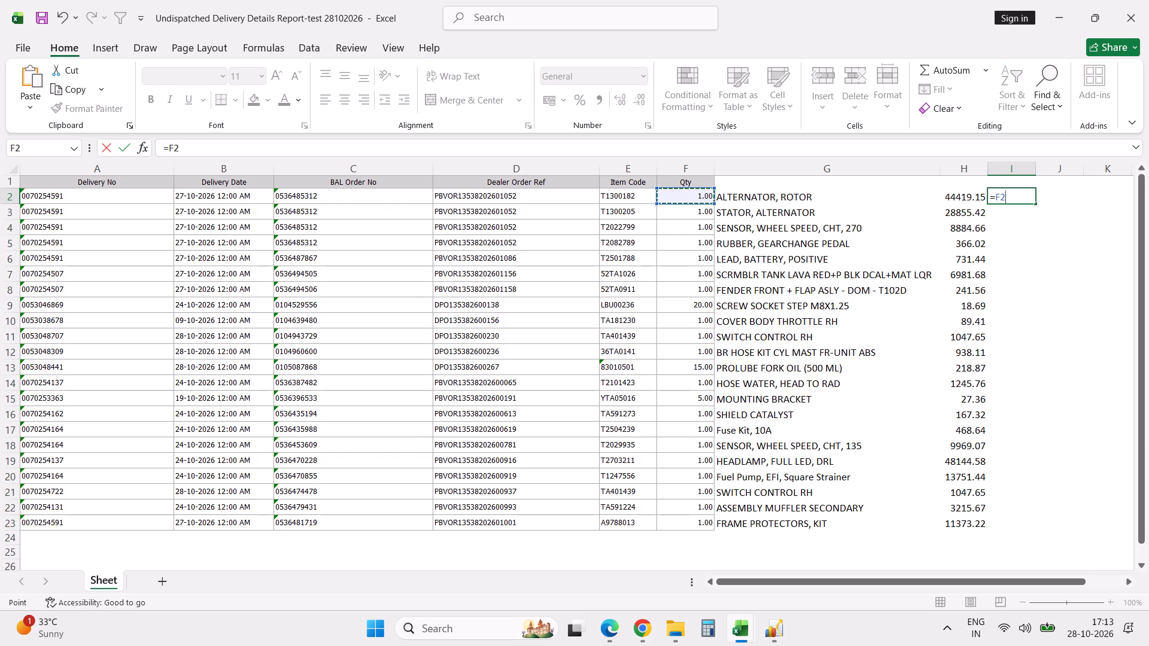
key(asterisk)
key(Left)
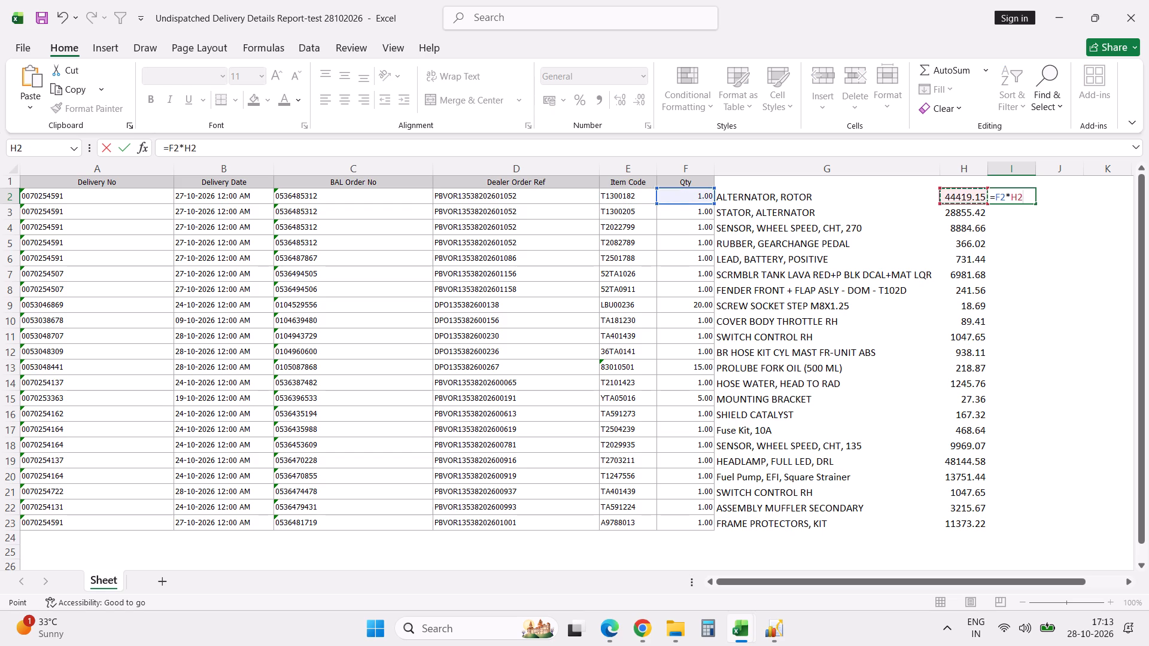
key(Return)
Fill the line value formula in I2 down to row 23.
key(Up)
key(shift+Down)
key(shift+Down)
key(shift+Down)
key(shift+Down)
key(shift+Down)
key(shift+Down)
key(shift+Down)
key(shift+Down)
key(shift+Down)
key(shift+Down)
key(shift+Down)
key(shift+Down)
key(shift+Down)
key(shift+Down)
key(shift+Down)
key(shift+Down)
key(shift+Down)
key(shift+Down)
key(shift+Down)
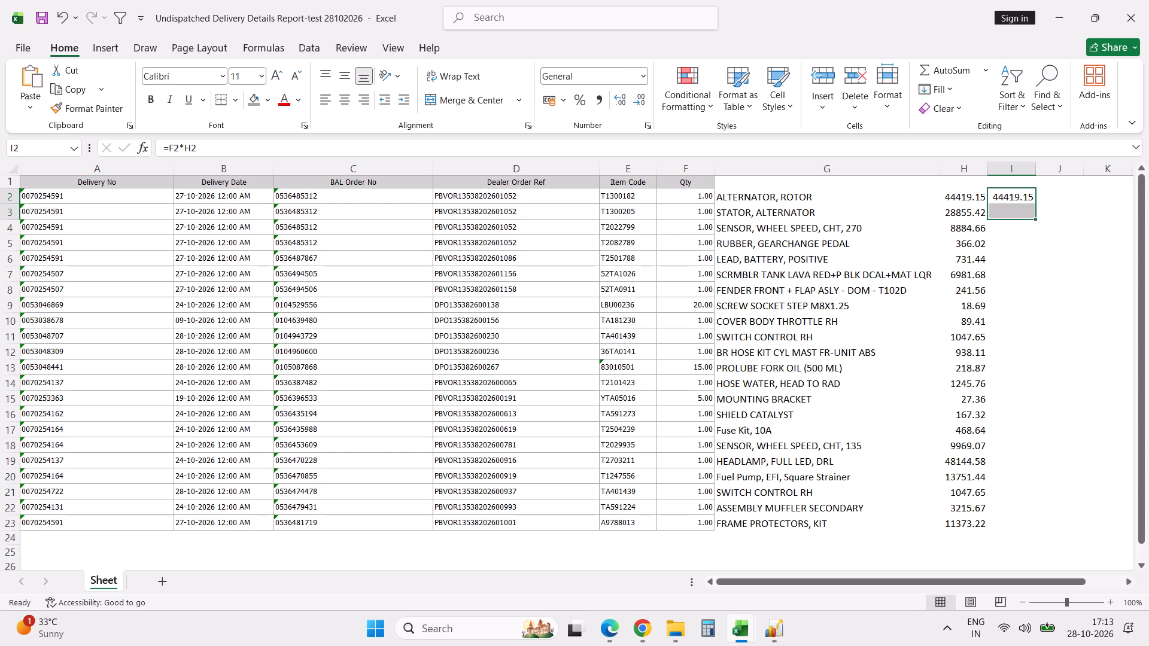
key(shift+Down)
key(shift+Down)
key(ctrl+d)
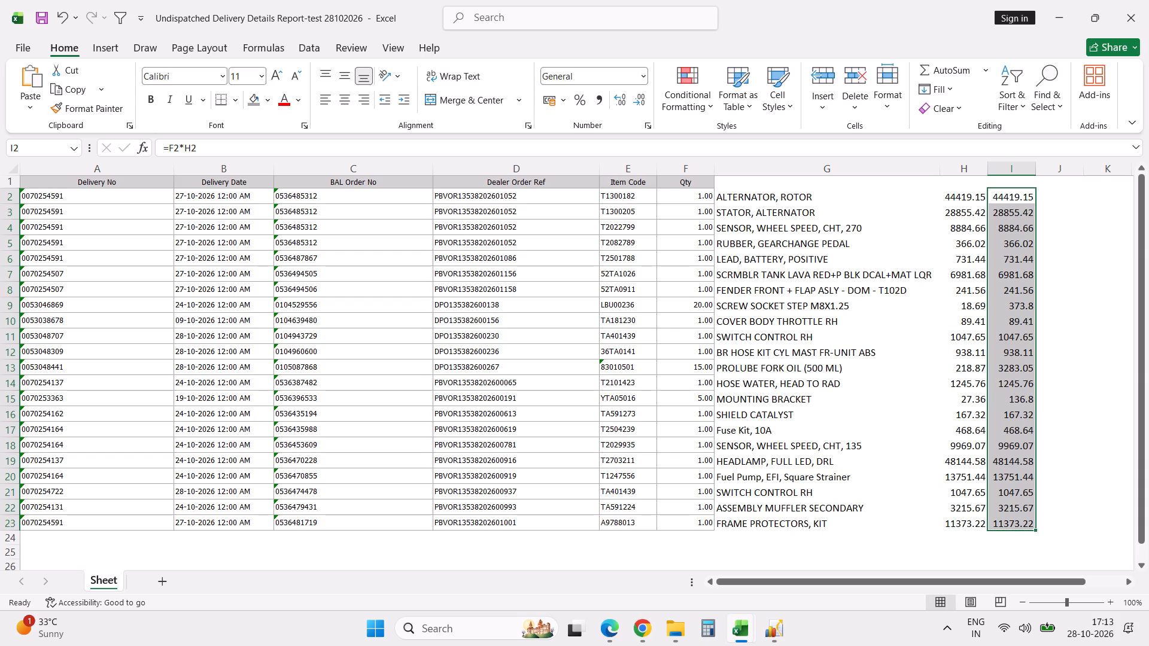
Switch to Excellon and close the Undispatched Delivery Details Report.
click(769, 627)
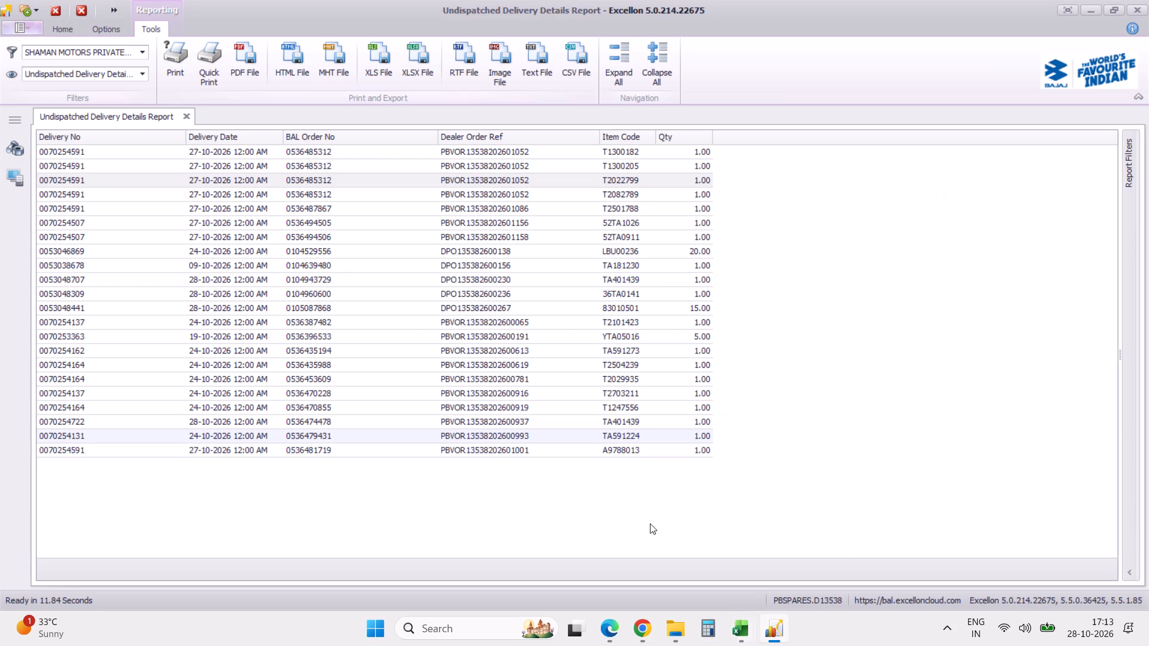
click(187, 120)
Search the navigation for fund, open the Dealers Spare Fund Visibility PB report and generate it for the dealer company.
click(69, 122)
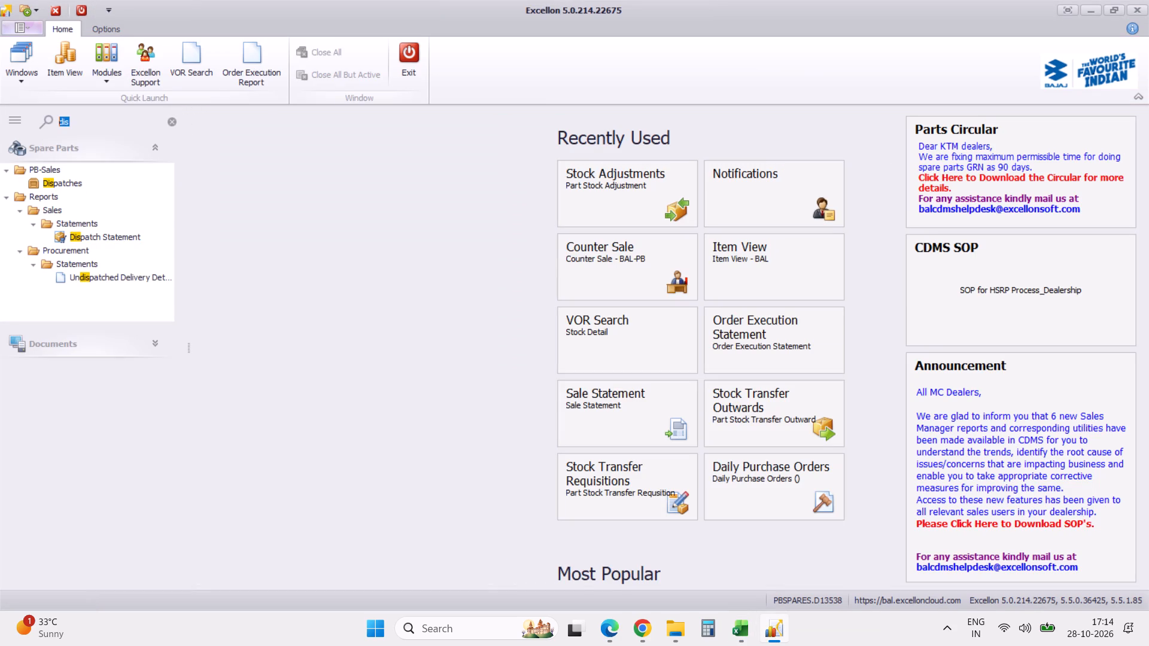
text(fund)
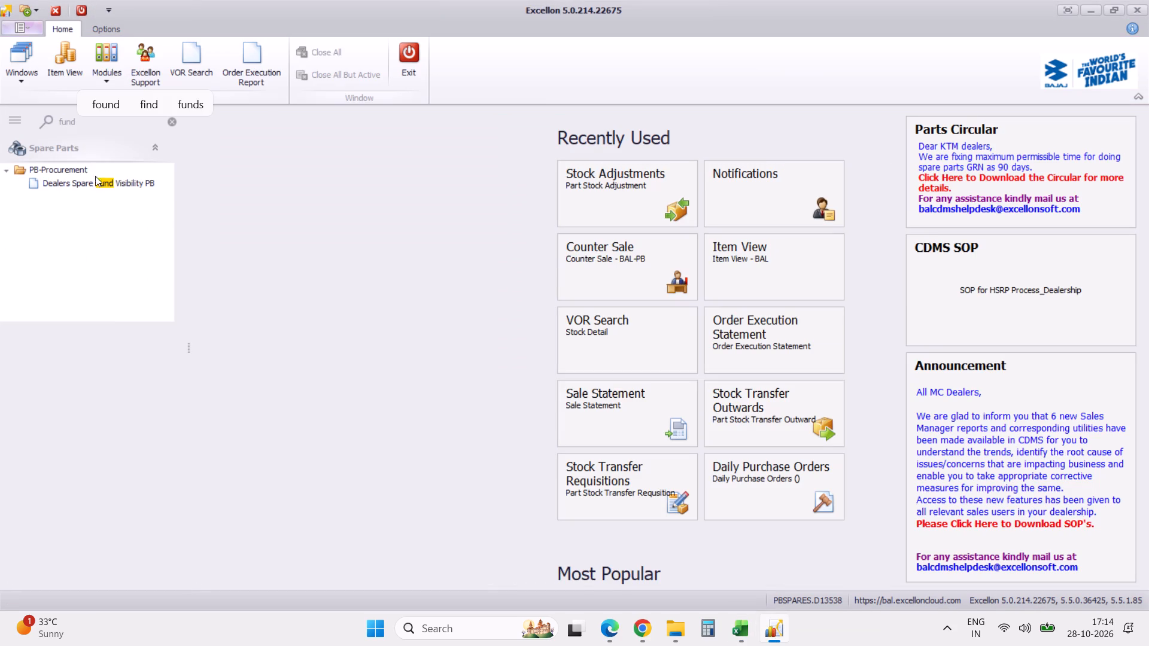
click(96, 178)
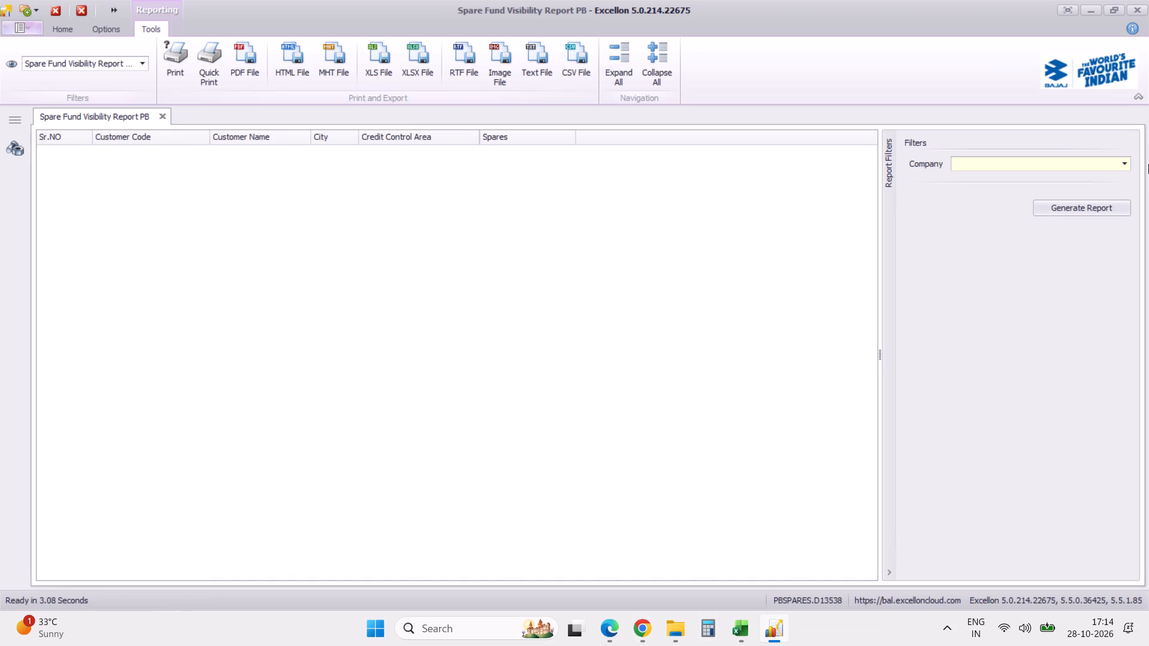
click(1126, 166)
click(1114, 193)
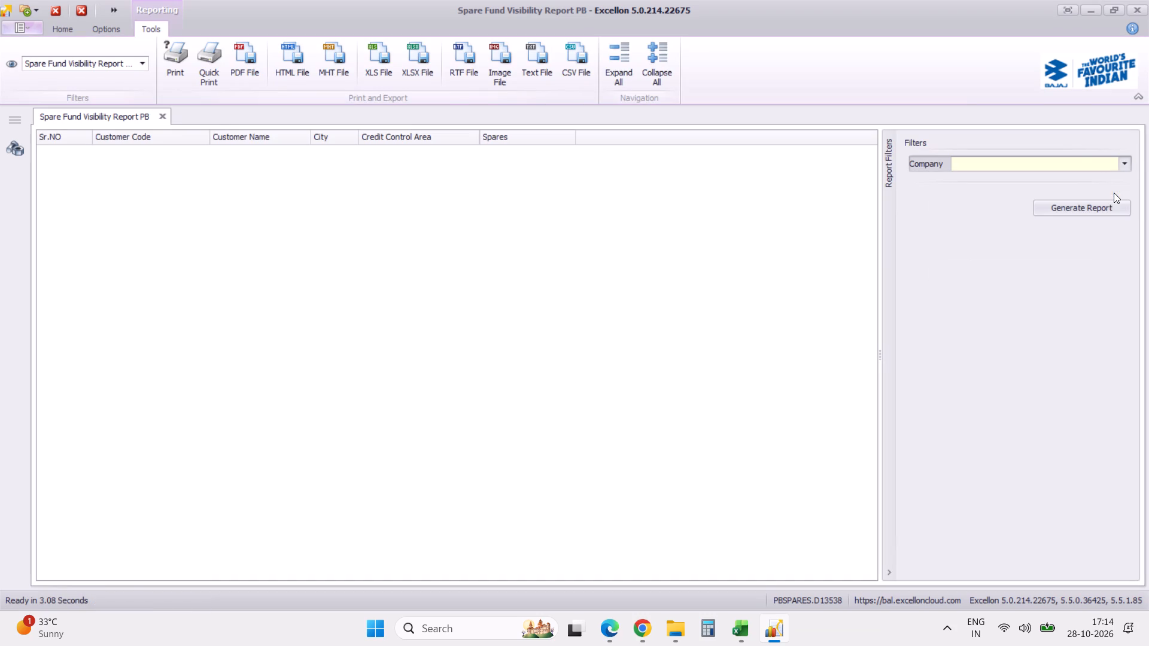
click(1092, 206)
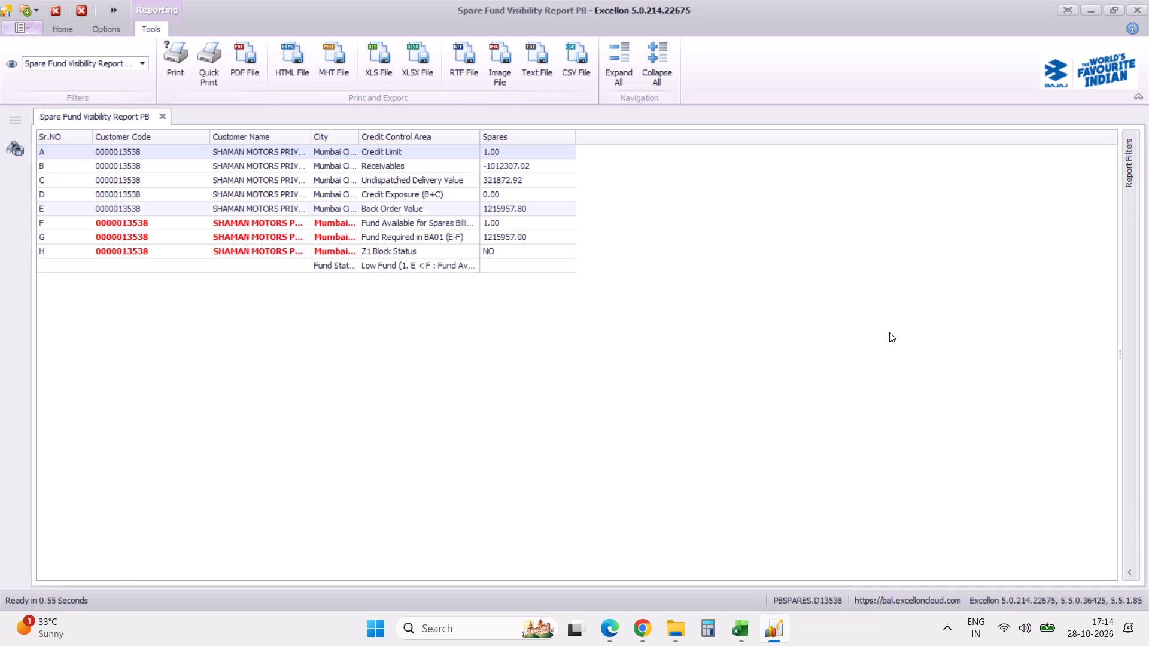
Switch back to the undispatched delivery workbook in Excel to check the line values against the fund report.
key(alt+Tab)
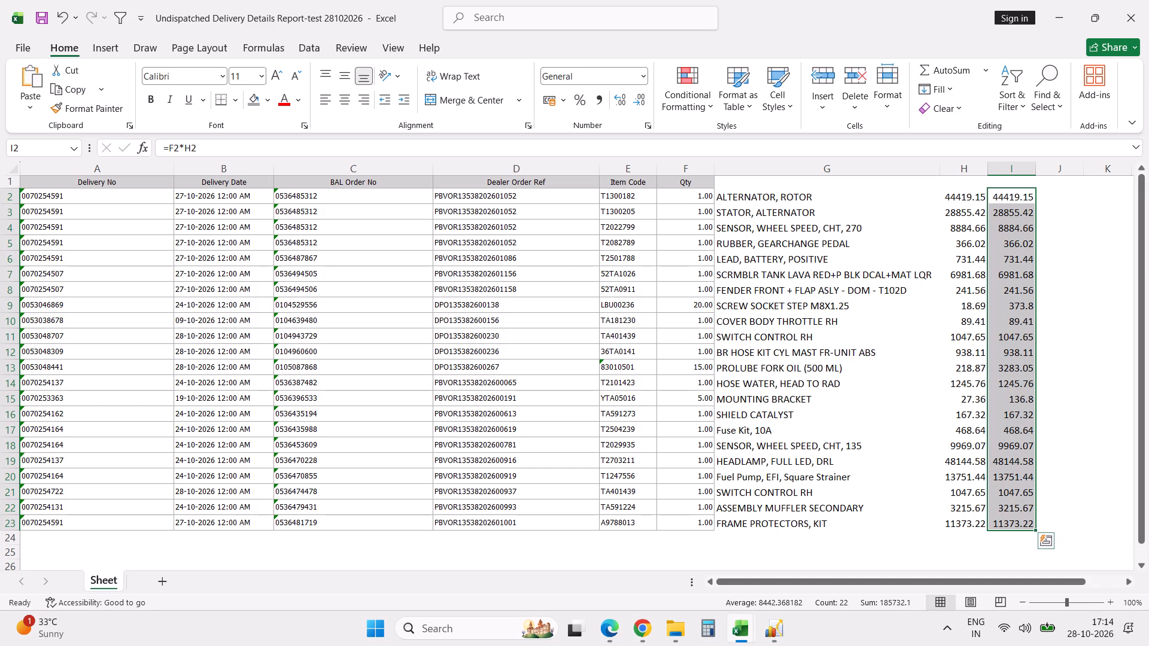
Compare the undispatched delivery value in Excellon's fund report with the line values in Excel, selecting I2 to I23 to check their sum.
click(1011, 479)
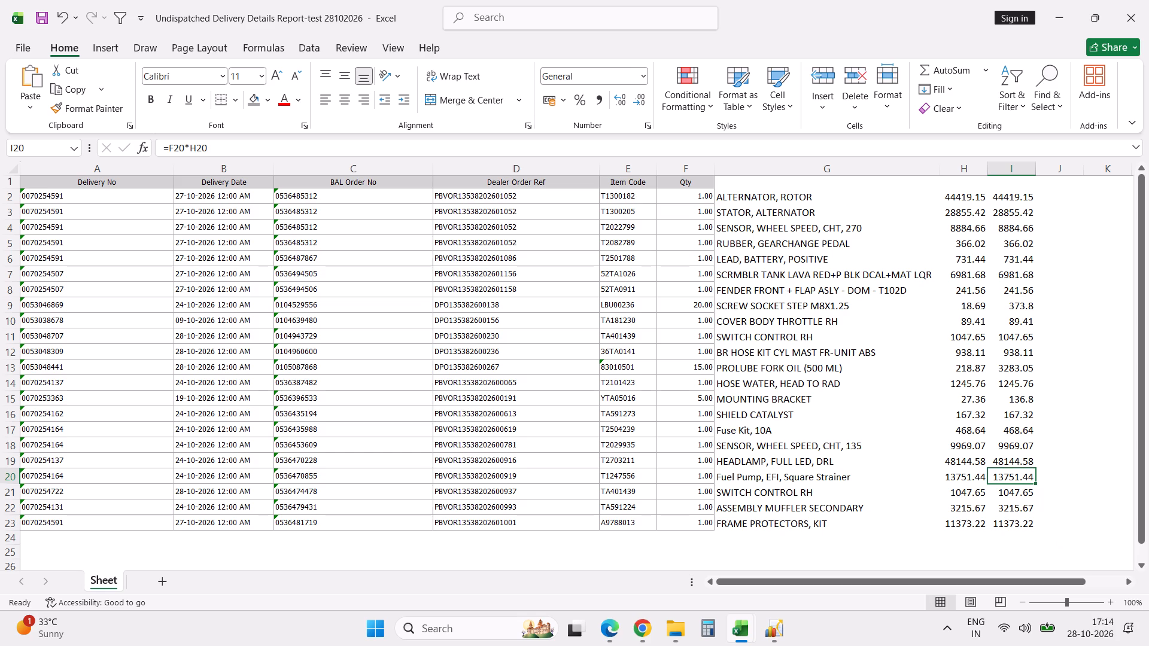
key(alt+Tab)
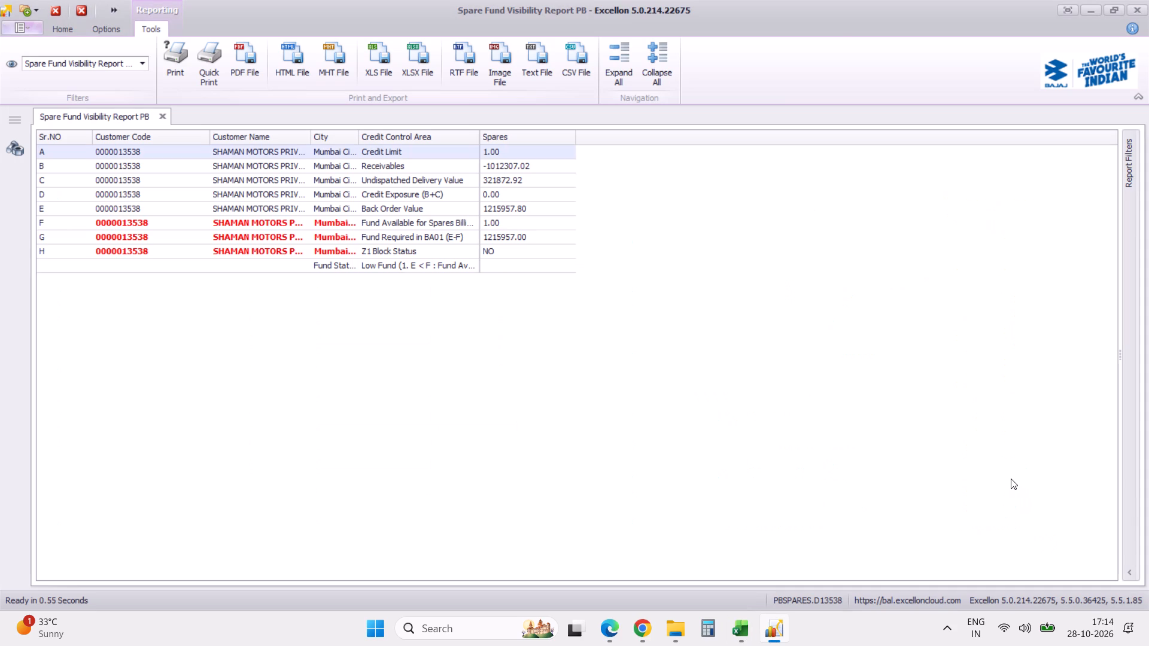
key(alt+Tab)
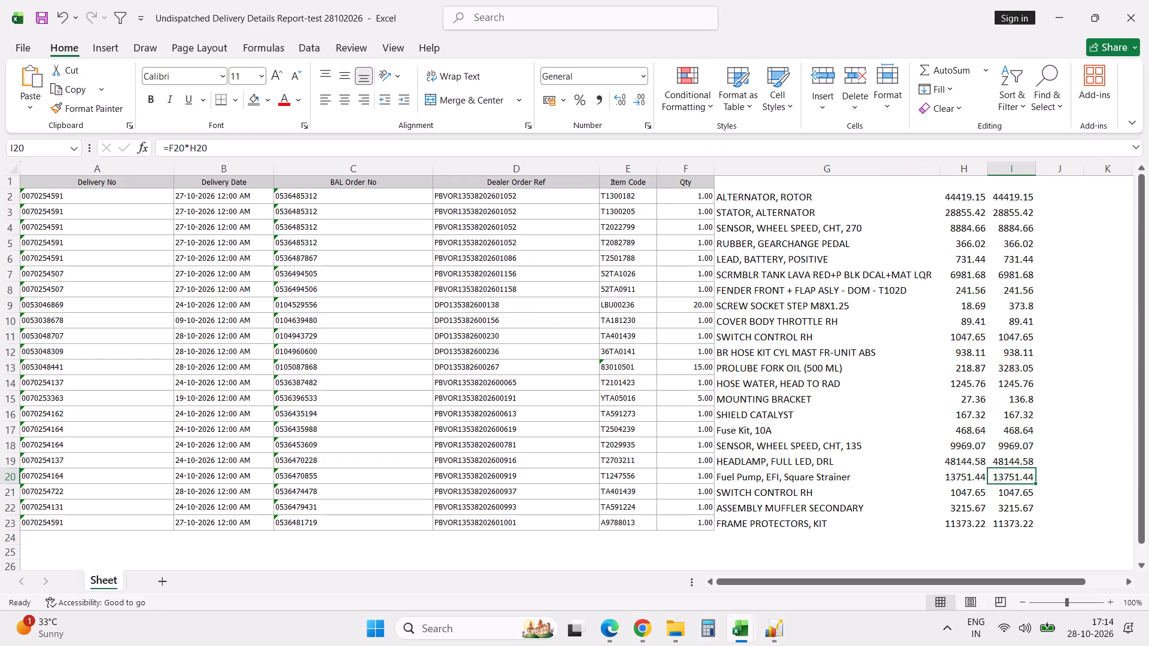
key(alt+Tab)
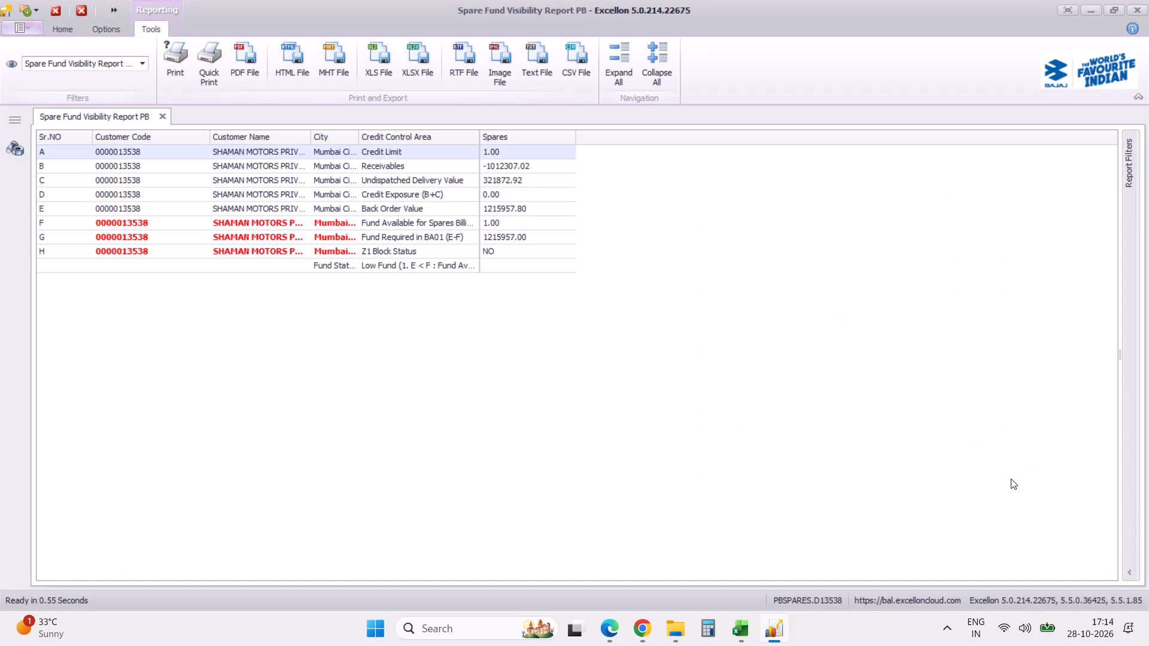
key(alt+Tab)
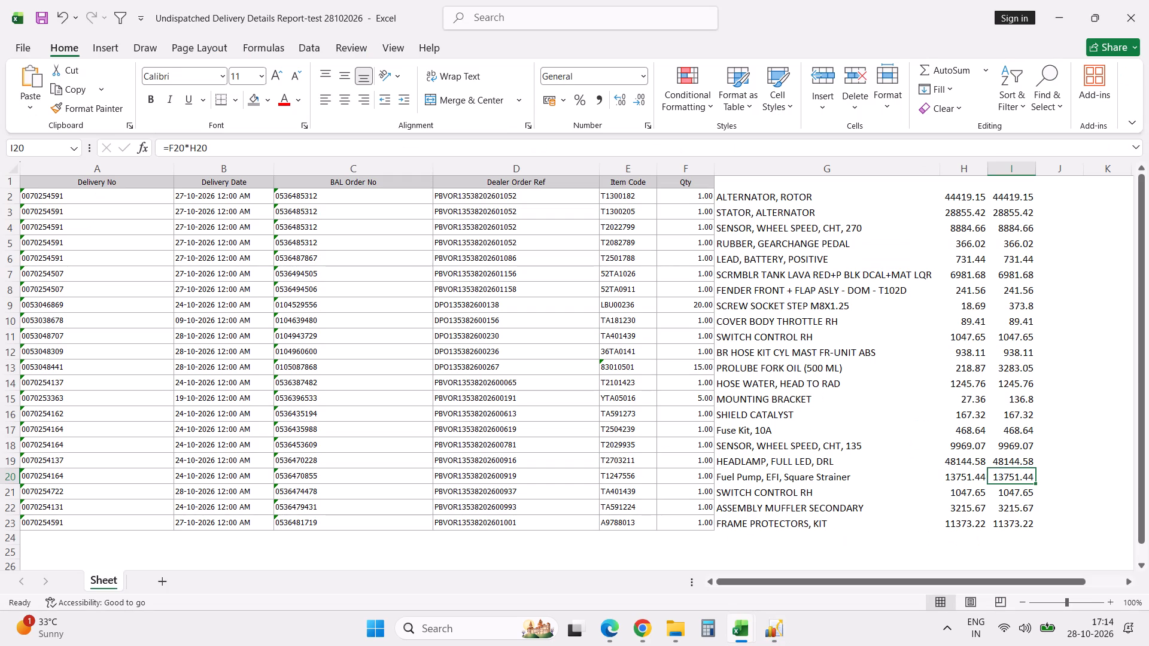
click(1007, 197)
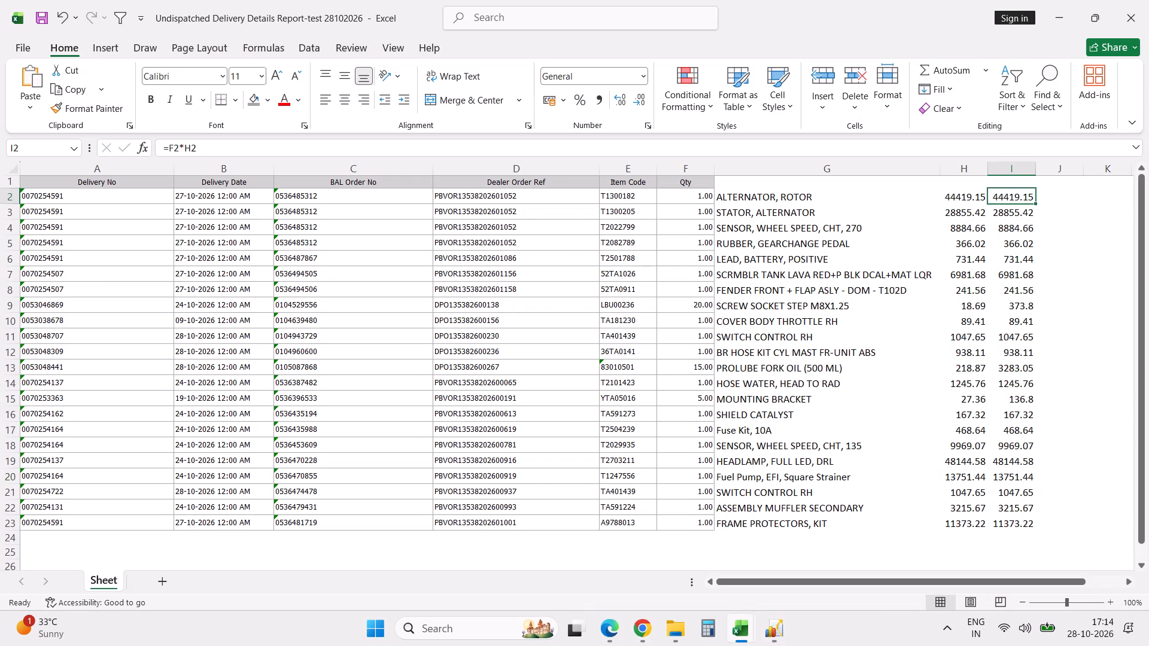
shift+click(1014, 523)
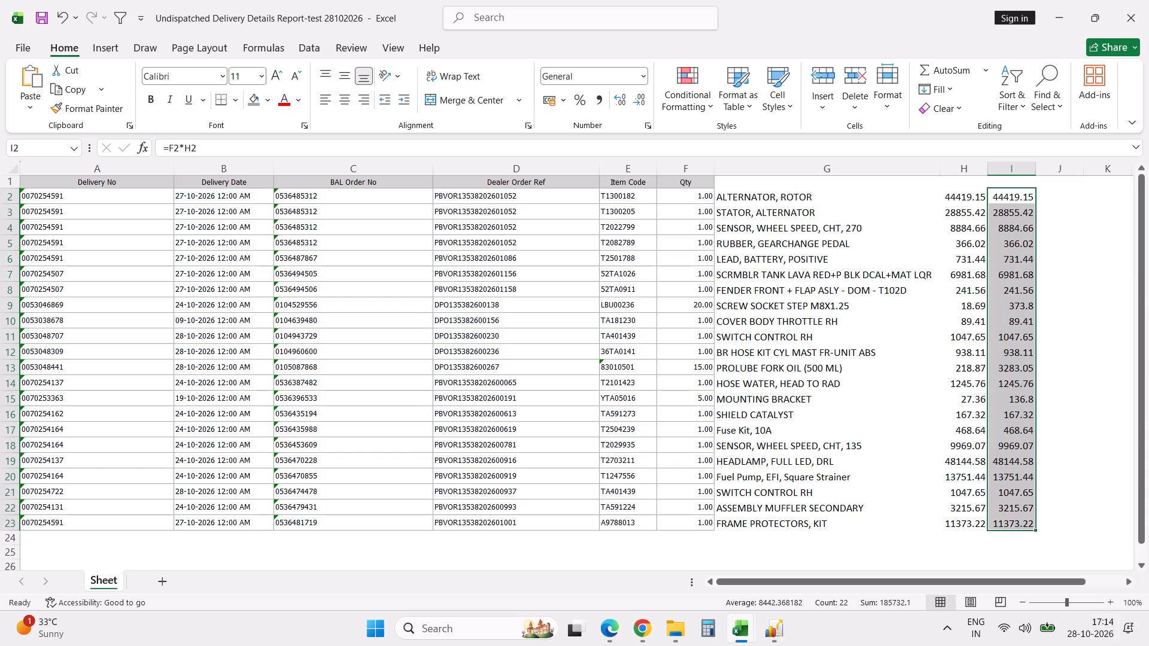
Add a sum of the line values I2 to I23 in cell I24.
click(1016, 539)
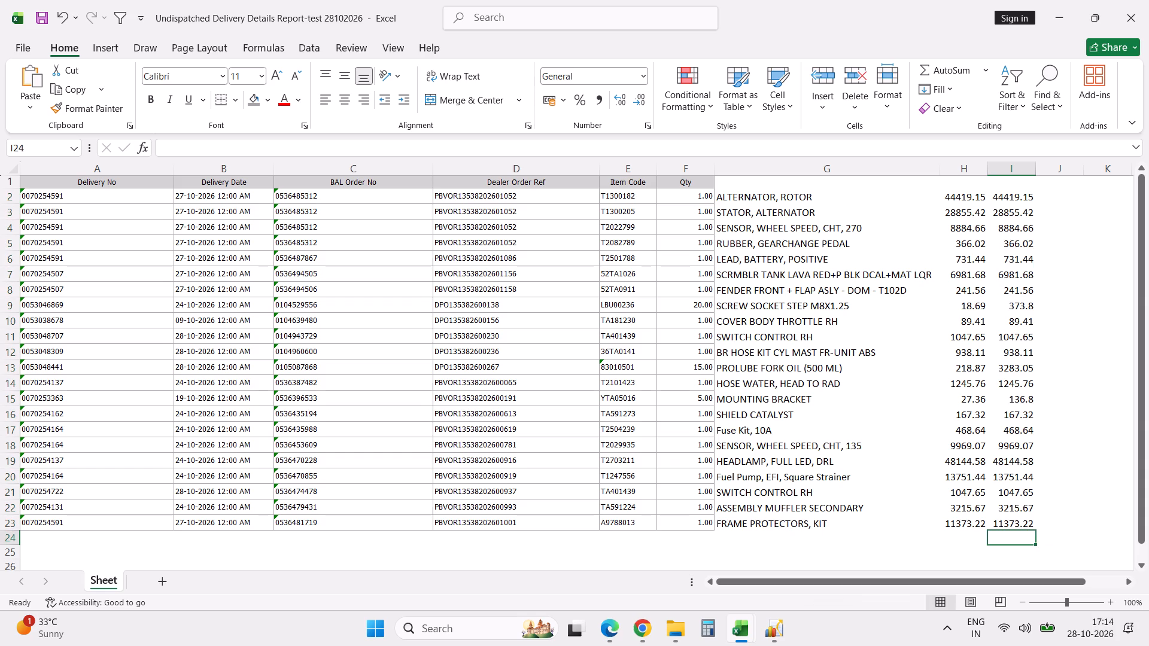
key(alt+equal)
key(Return)
Enter a formula in I25 that multiplies the total in I24 by 1.18.
key(plus)
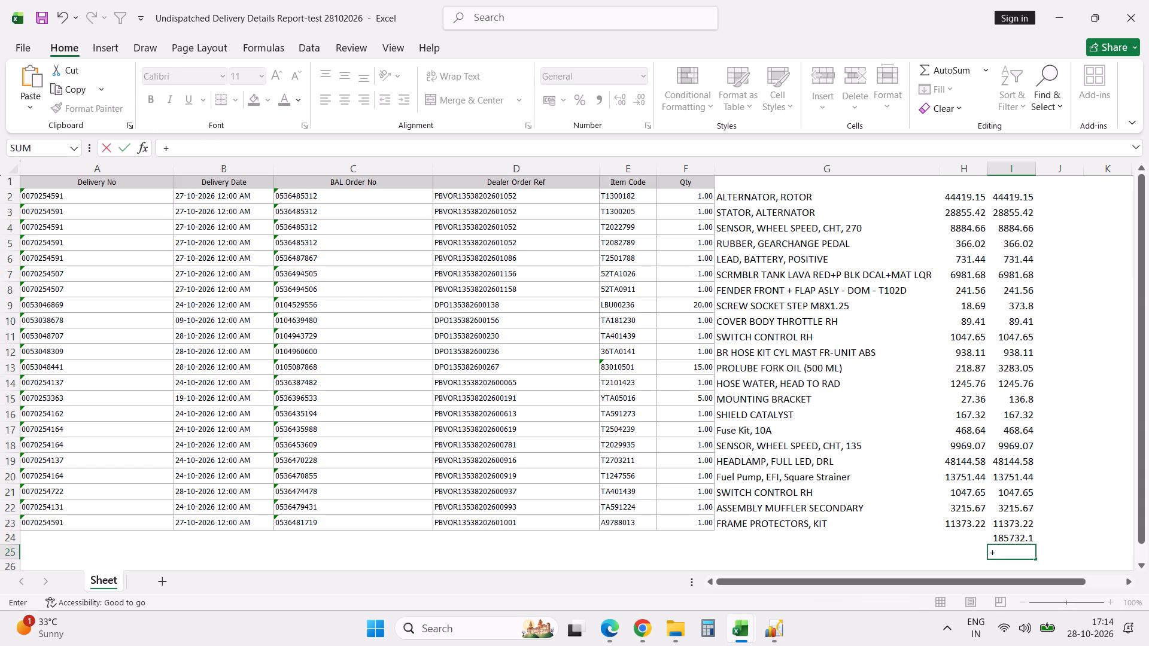
key(Up)
text(*1.18)
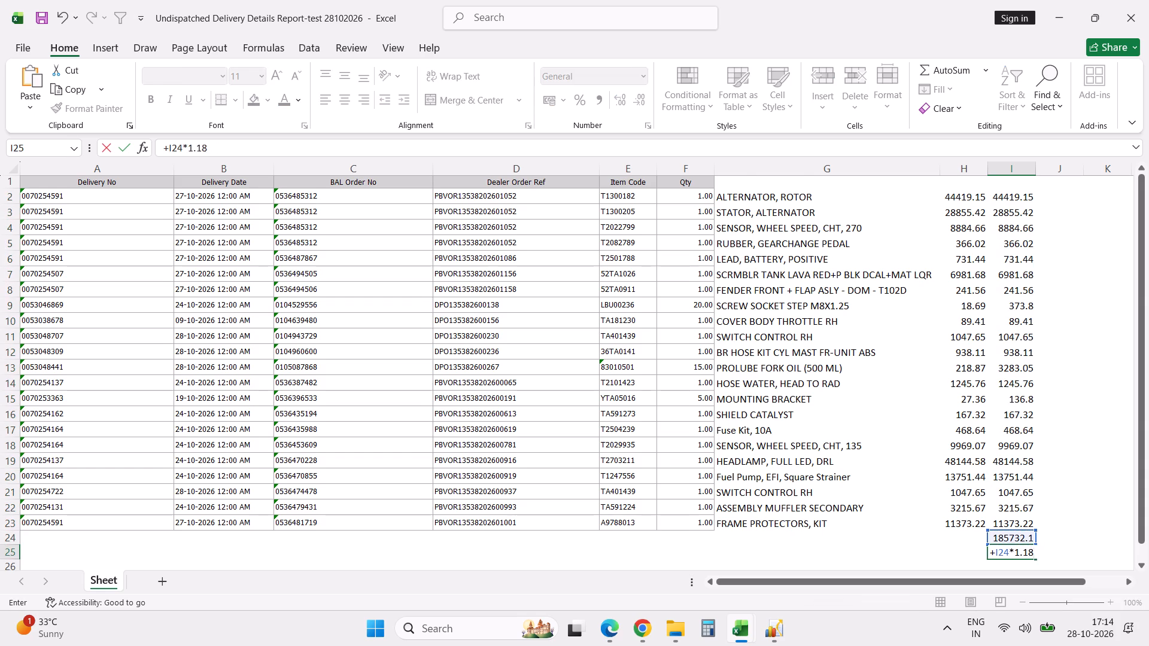
key(Return)
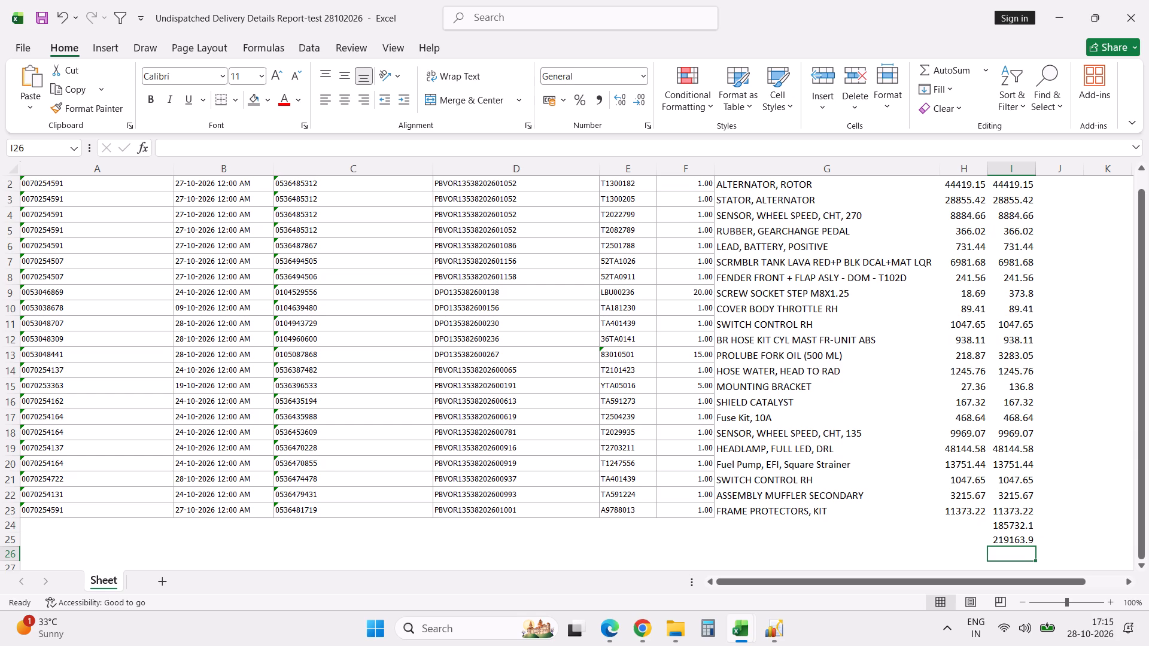
scroll(543, 348, up, 2)
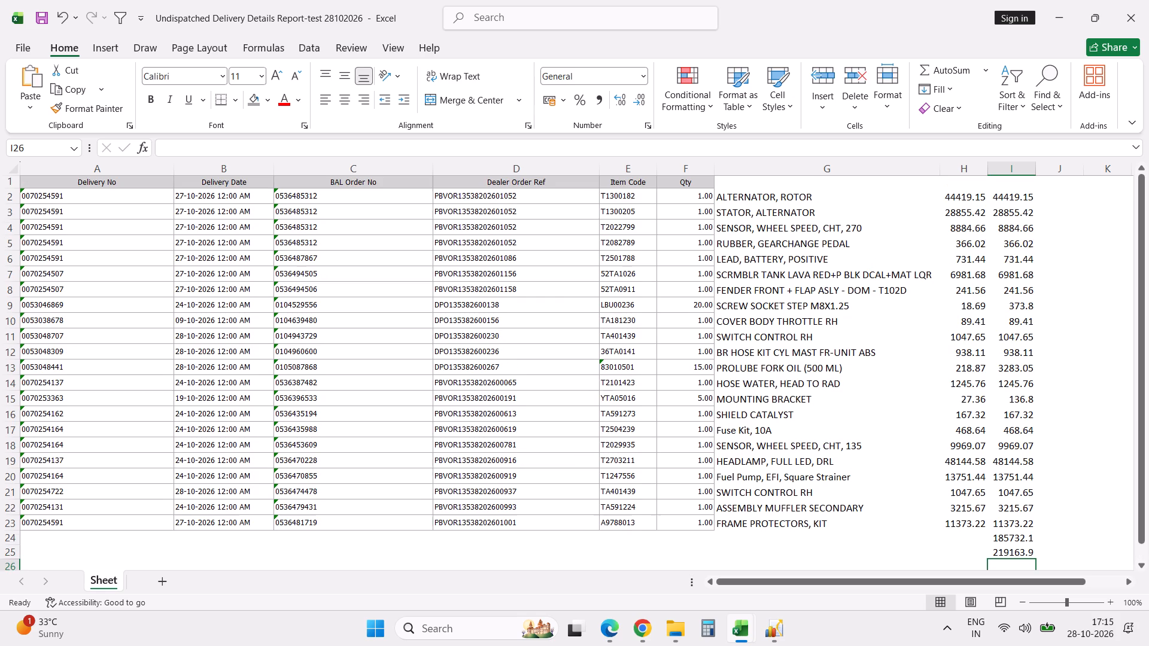
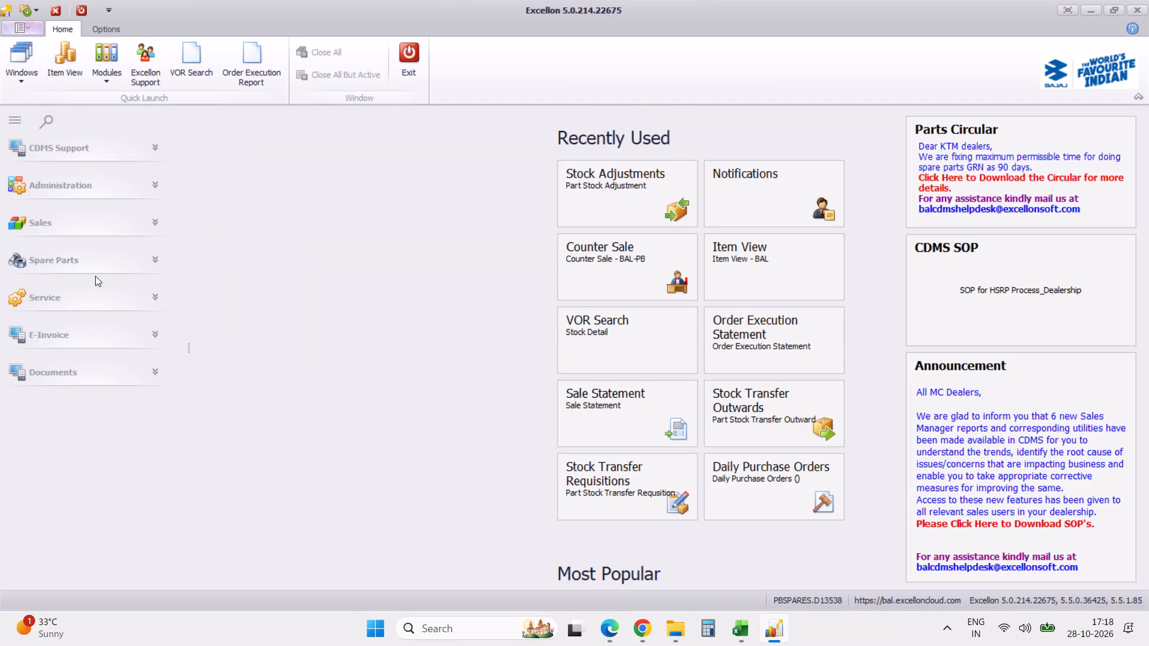
Search the modules for "transpo", open the Transporter GRN claim list to view it, and close it and clear the search.
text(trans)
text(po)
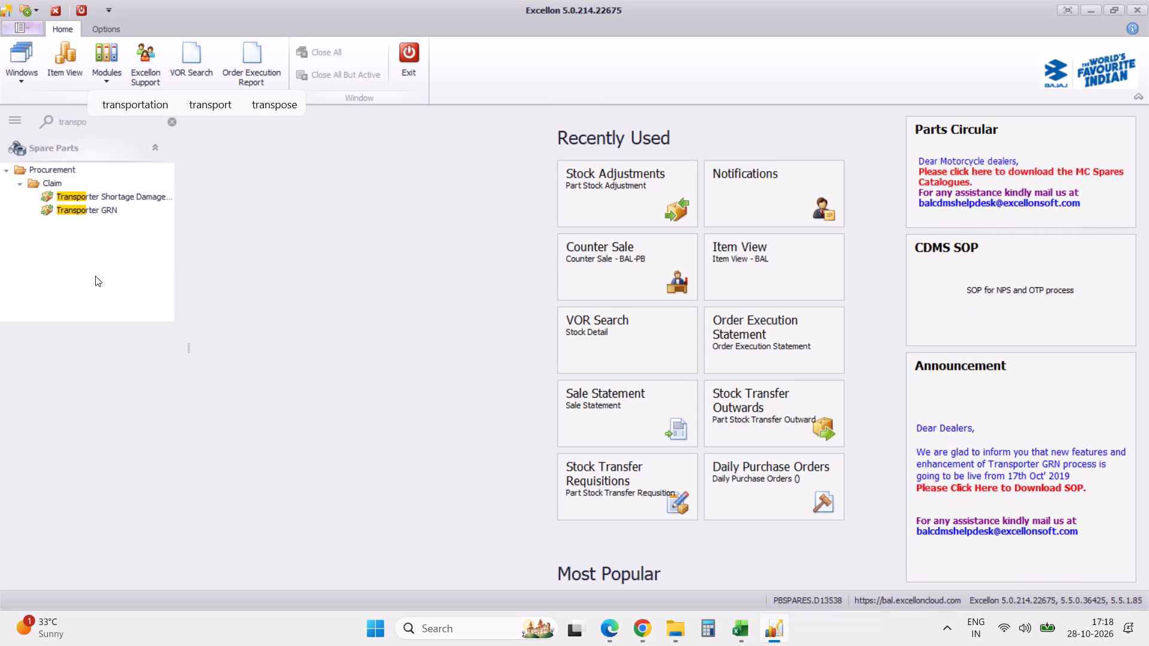
click(102, 209)
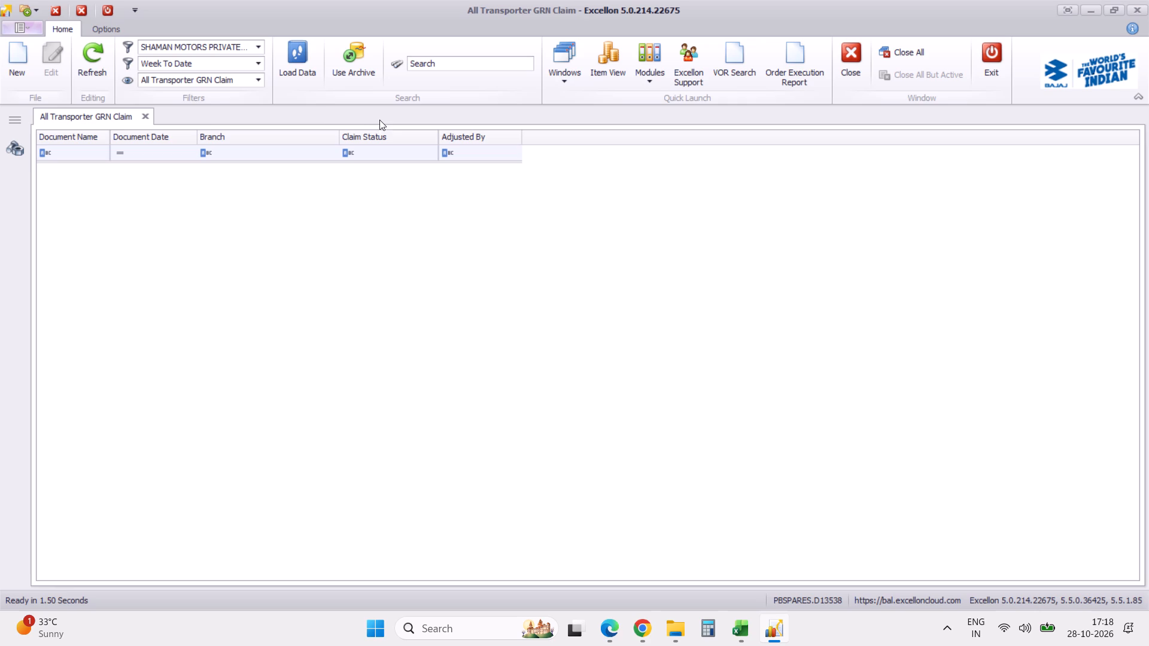
click(145, 120)
click(171, 124)
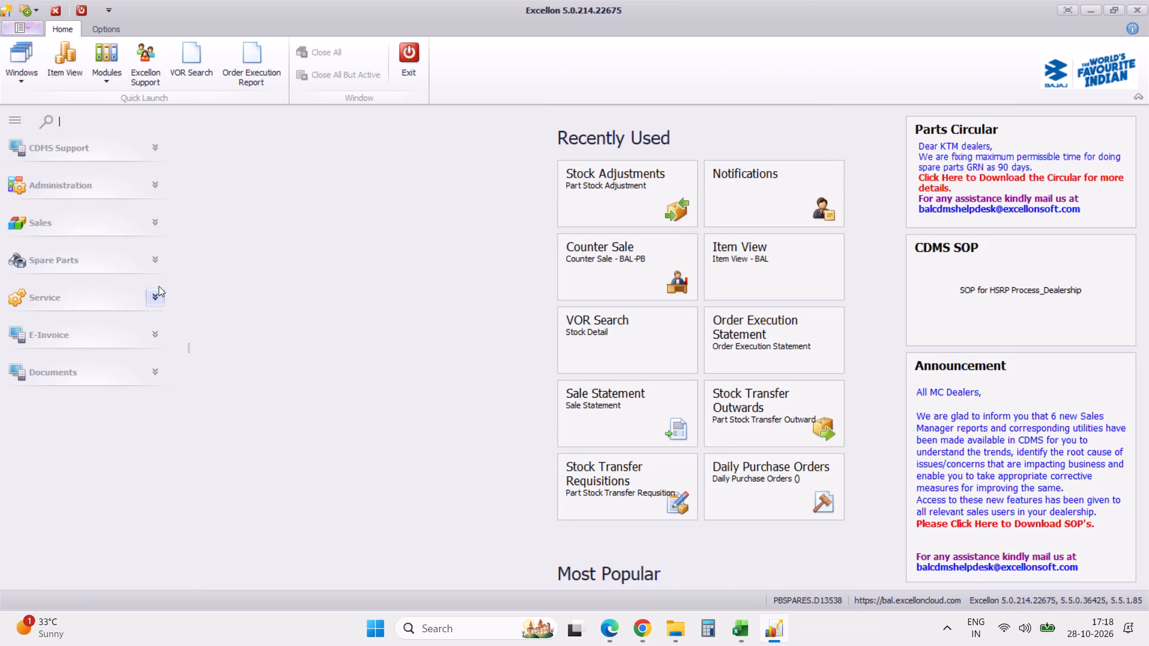
In Excellon, open the Purchase Return list from PB-Procurement under Spare Parts and load the open part purchase returns.
click(155, 265)
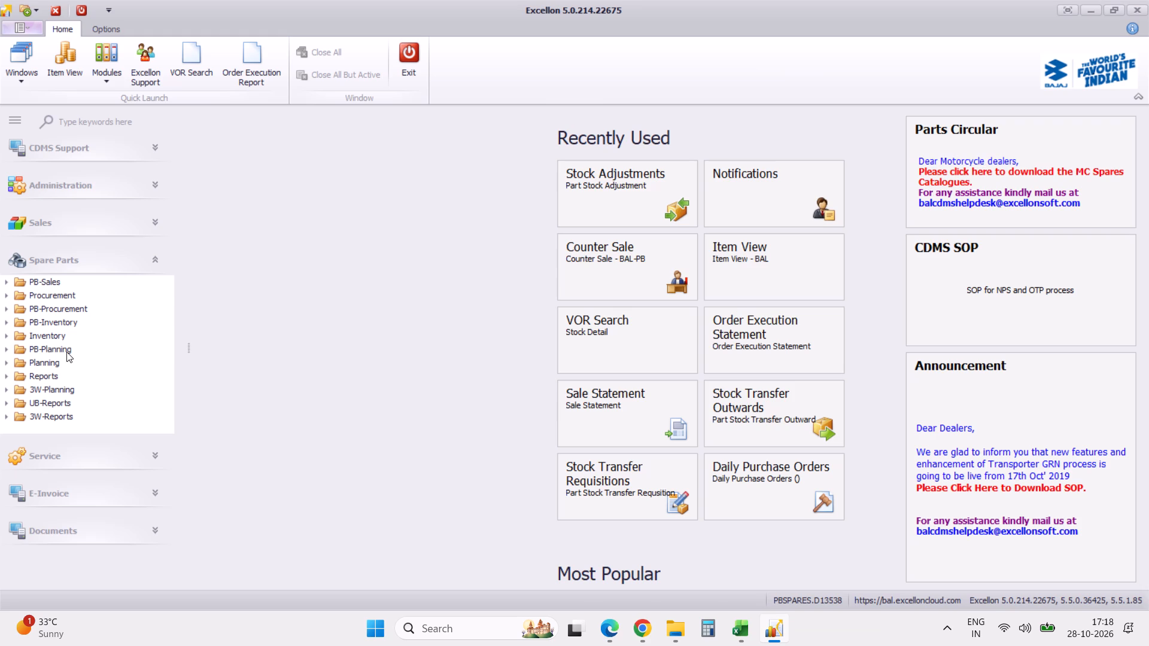
click(7, 309)
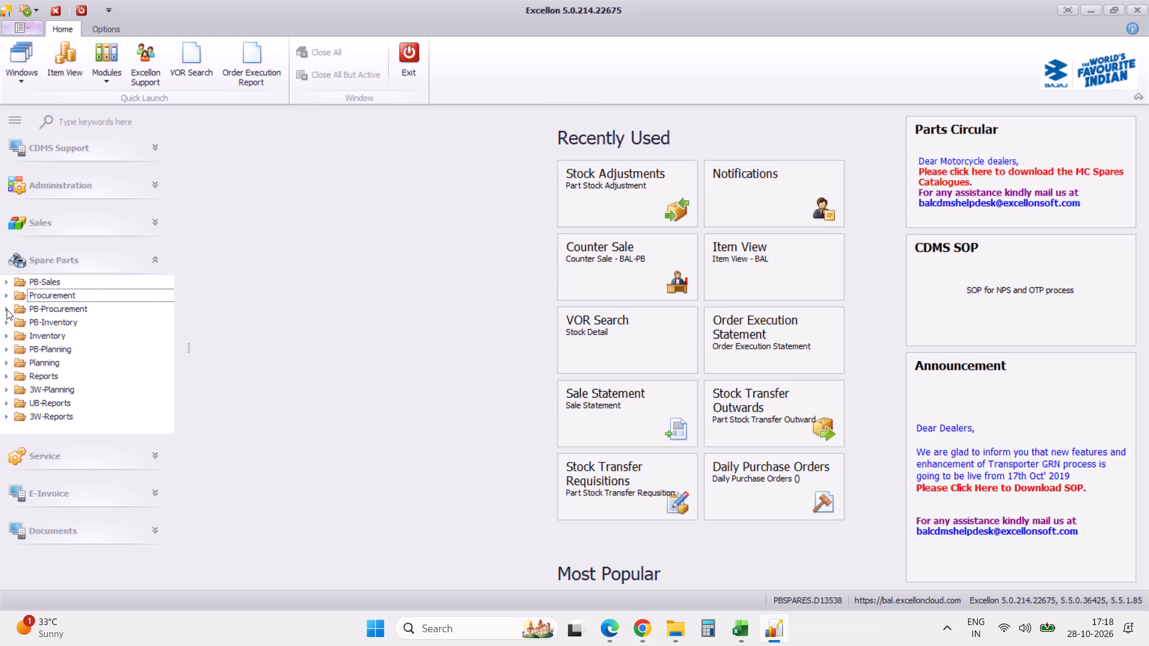
click(7, 309)
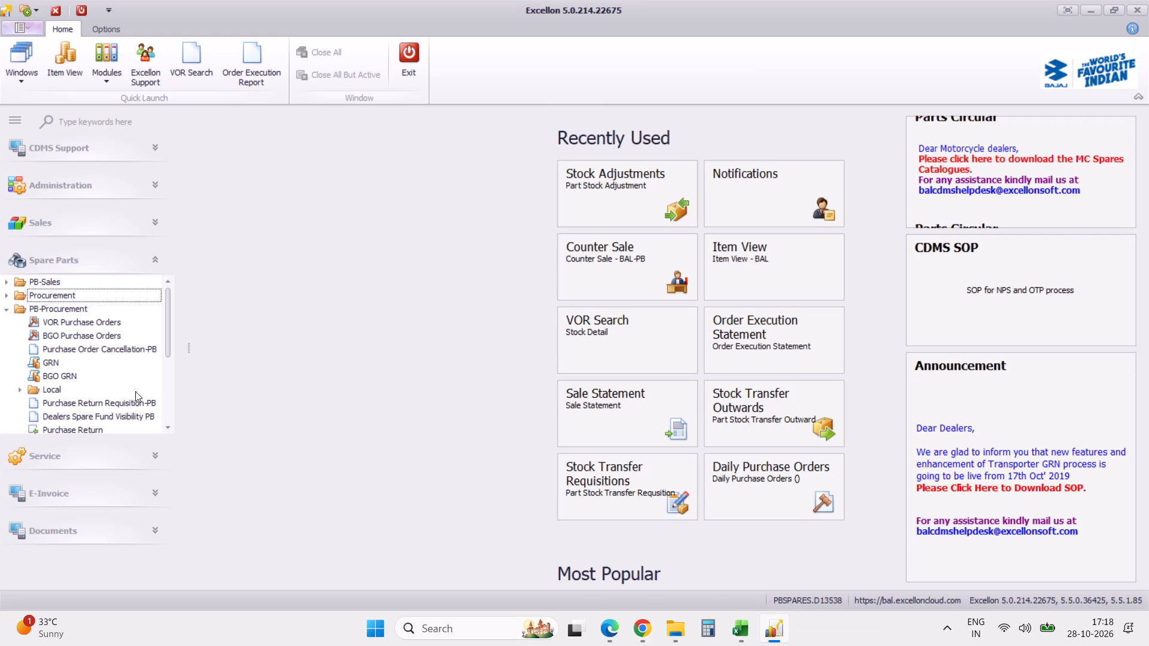
double_click(169, 428)
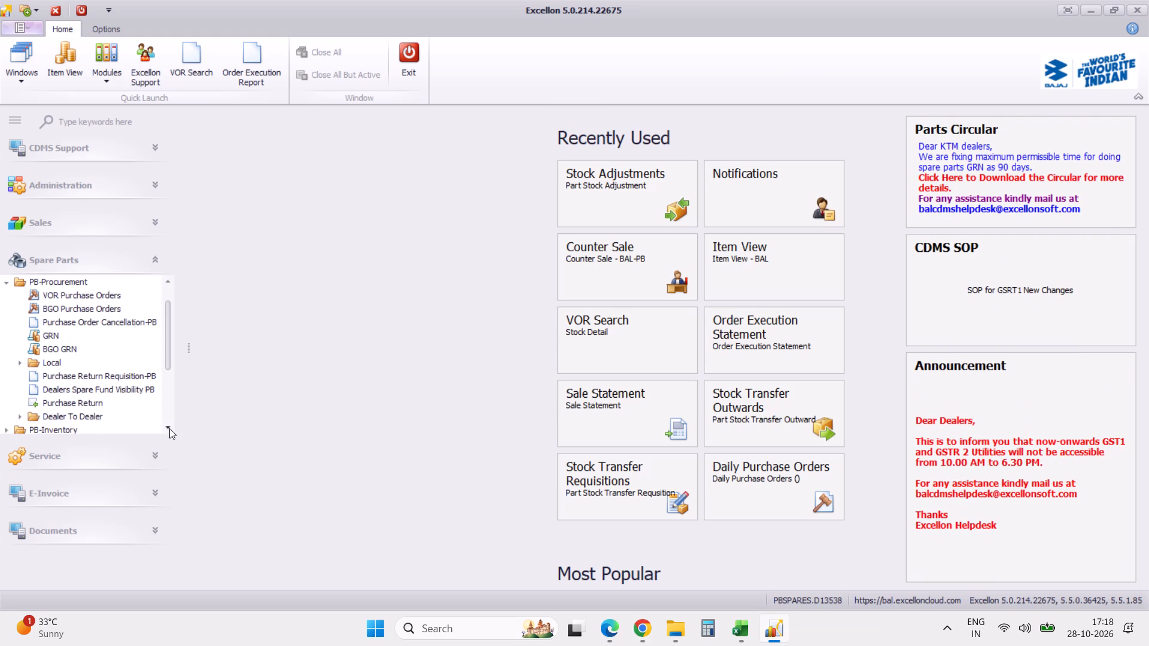
click(101, 402)
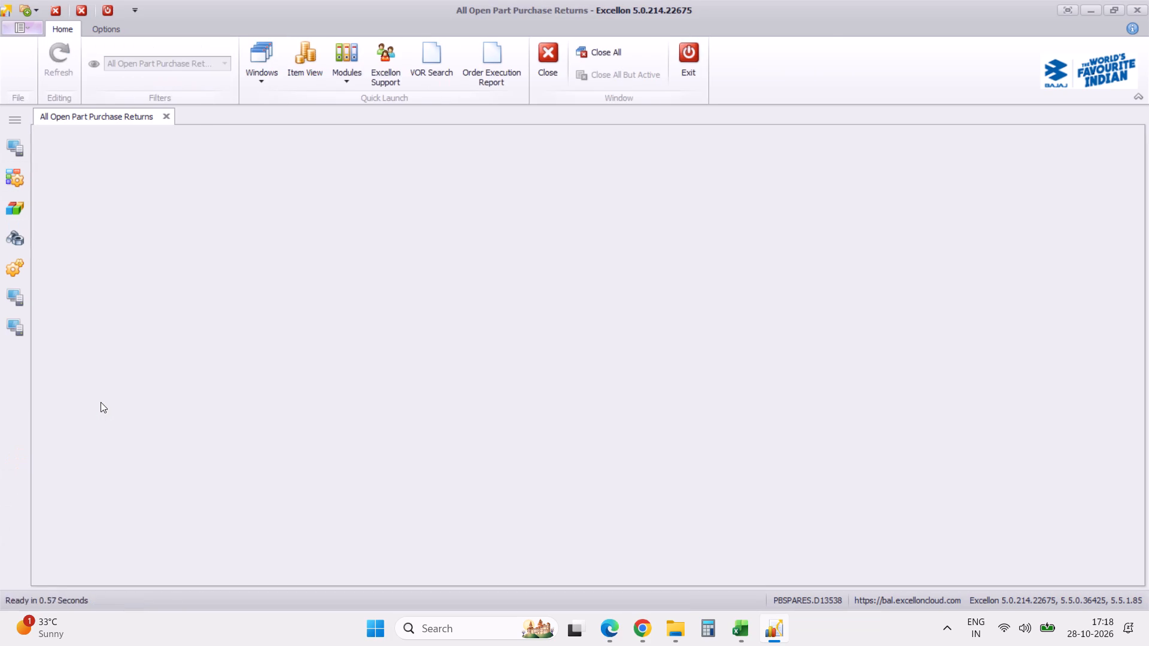
click(298, 66)
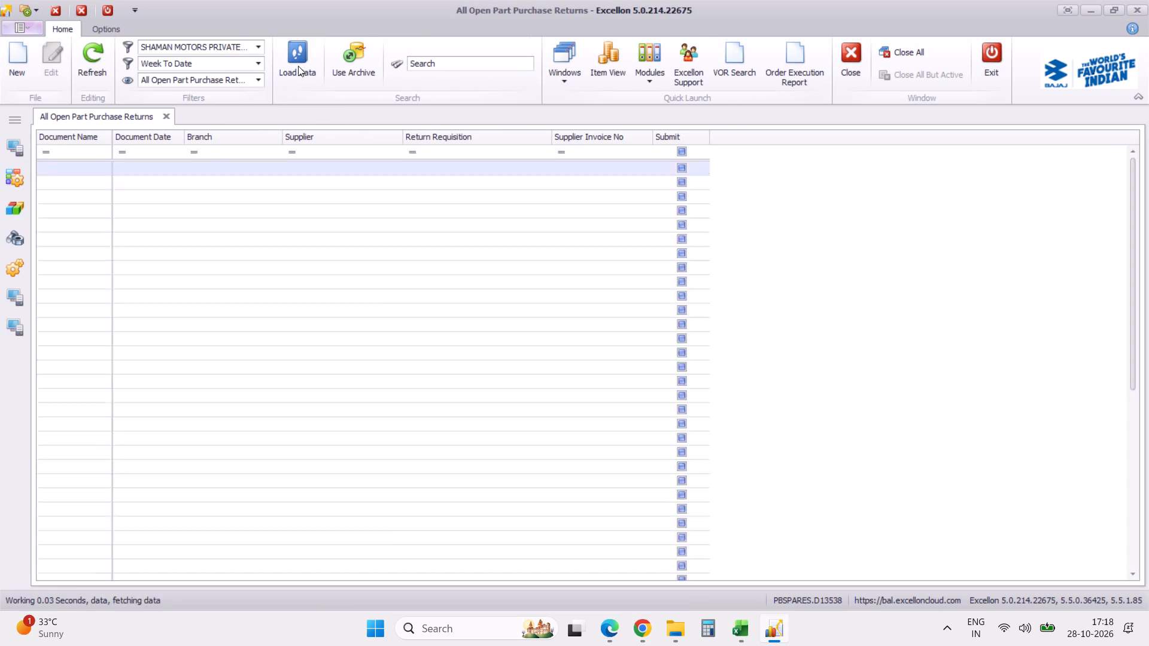
Check the open part purchase returns for the Last 3 Months, in both current and archived data, and close the list.
click(298, 66)
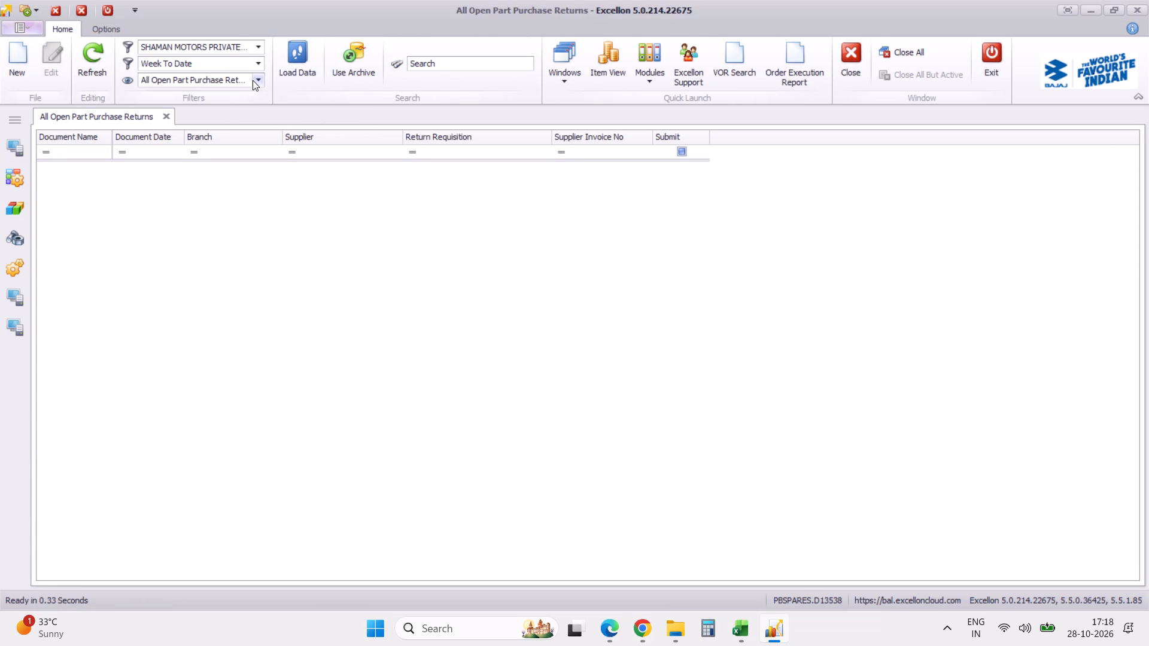
click(260, 64)
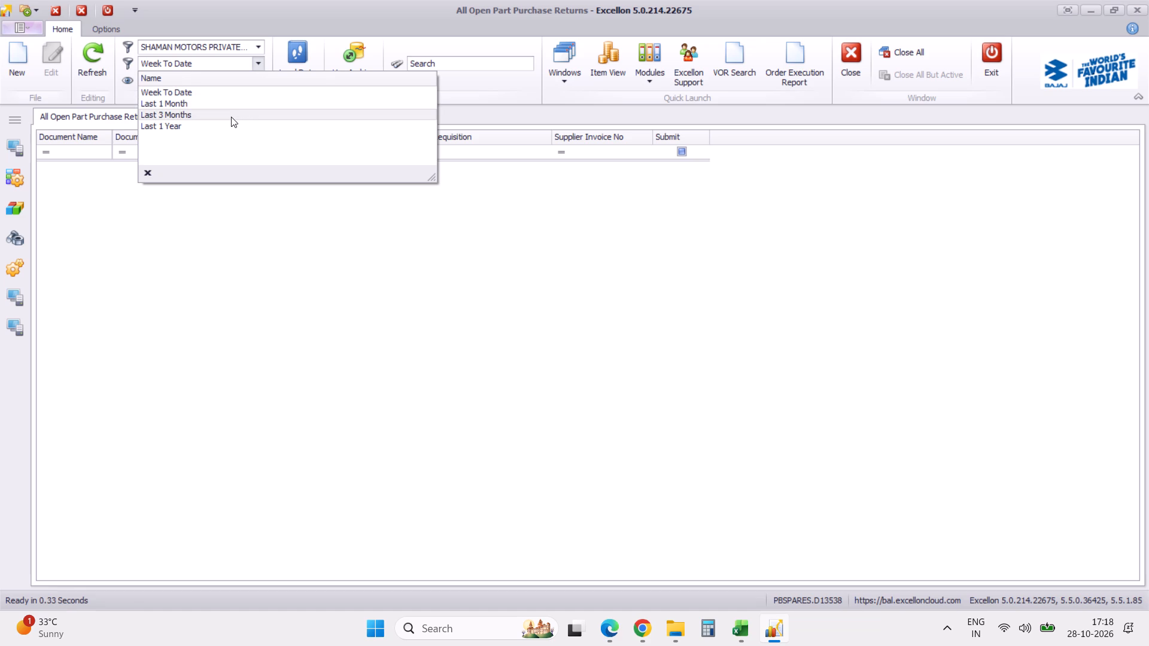
click(231, 117)
click(302, 47)
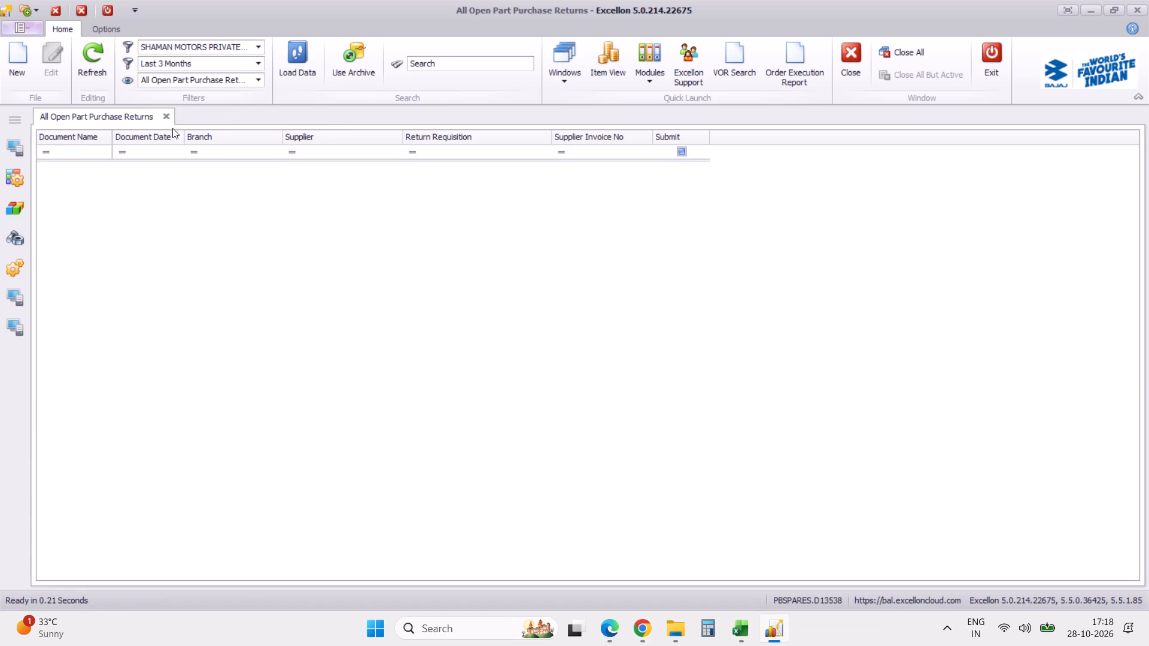
click(343, 66)
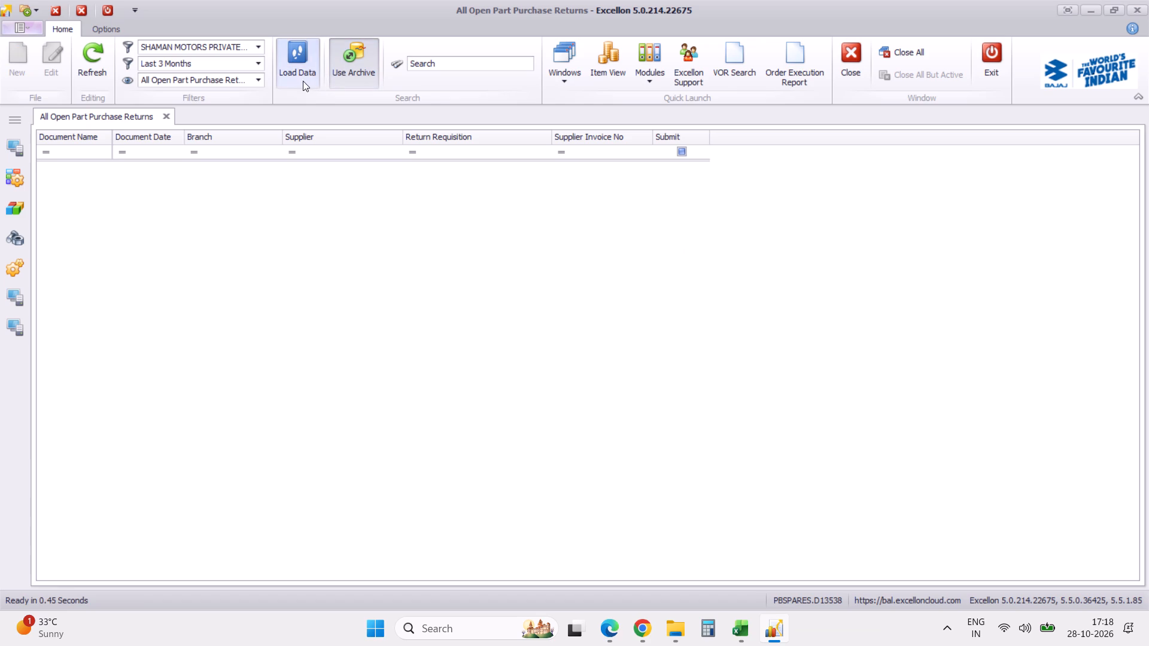
click(307, 63)
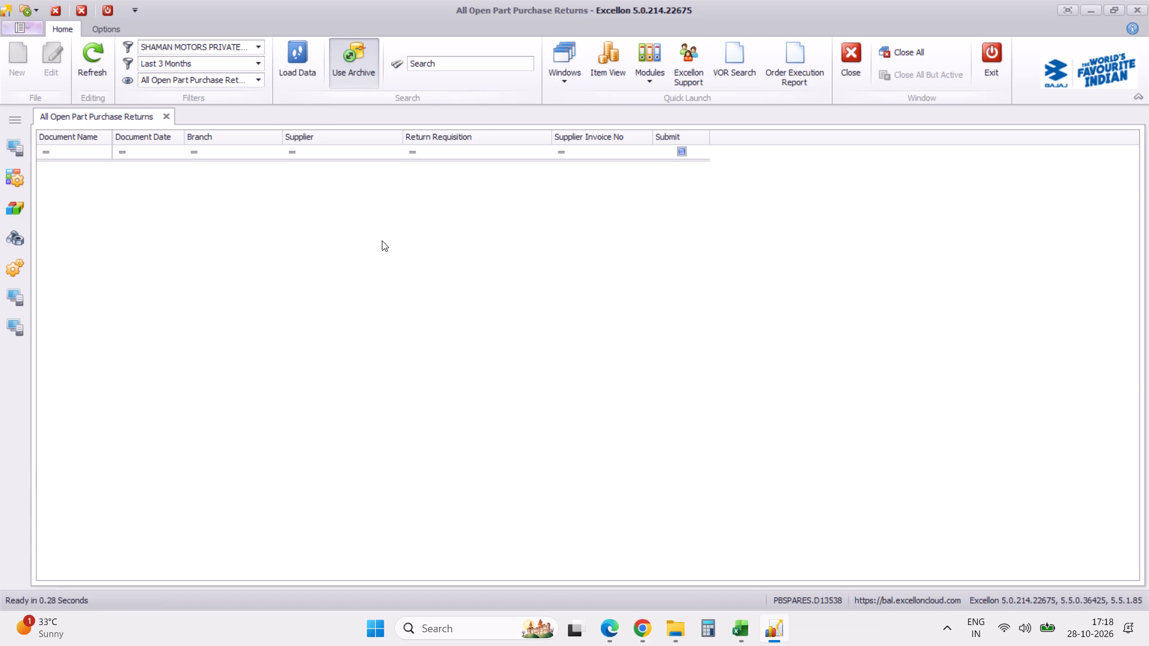
click(167, 115)
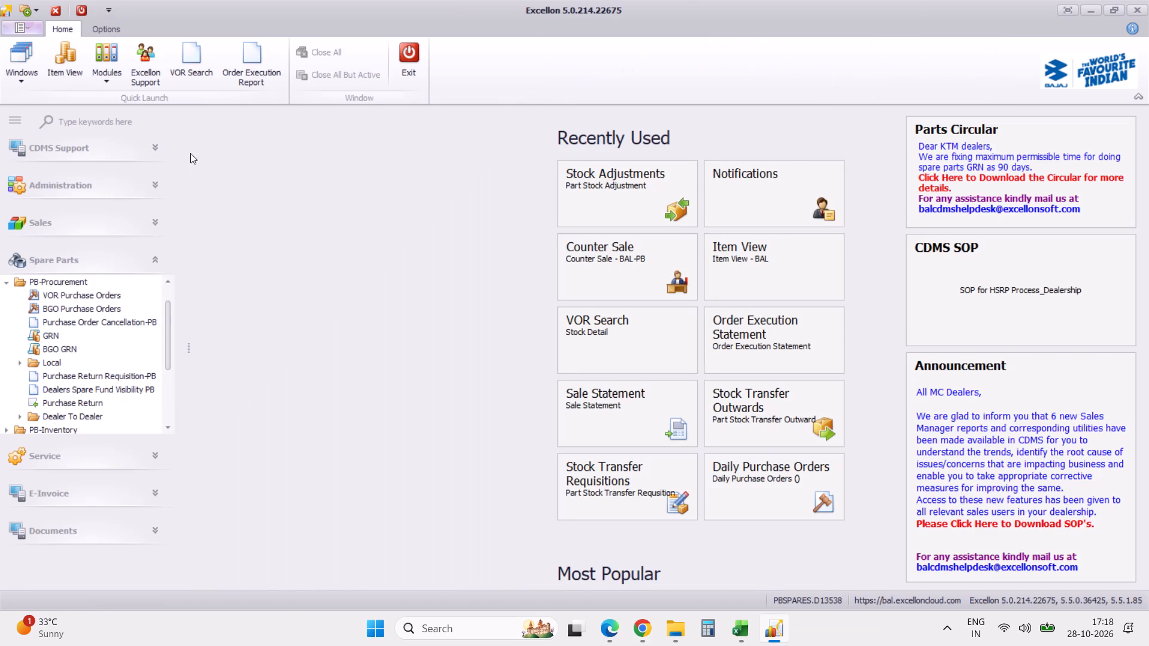
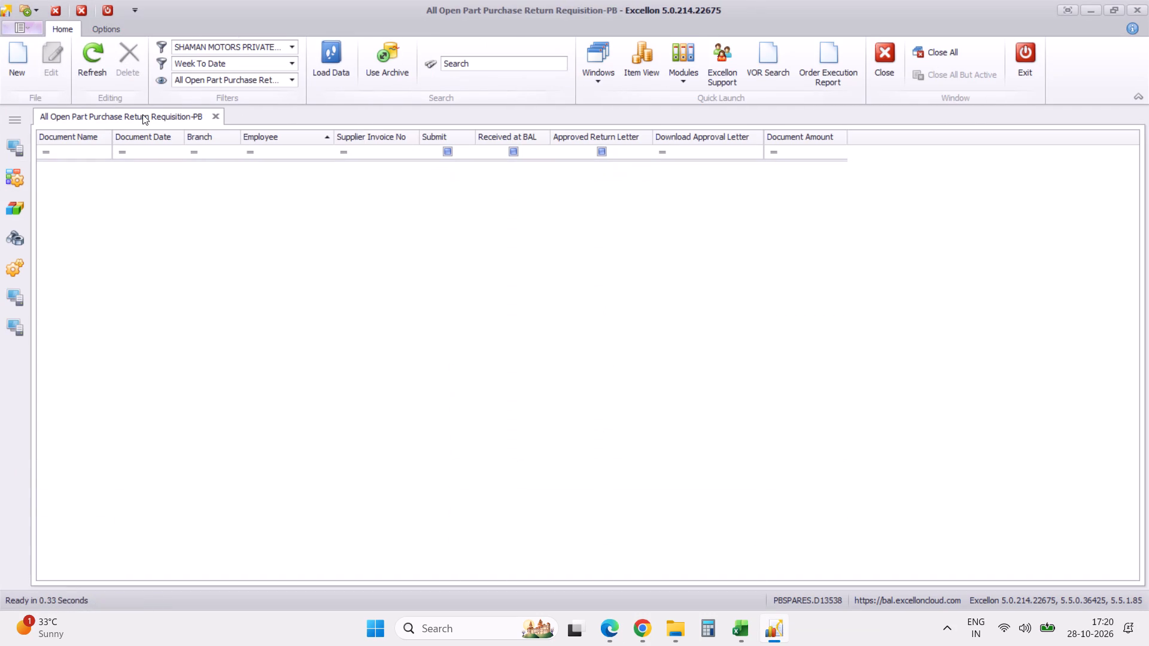
Set the date filter of the open part purchase return requisitions to Last 1 Month and load the data.
click(289, 65)
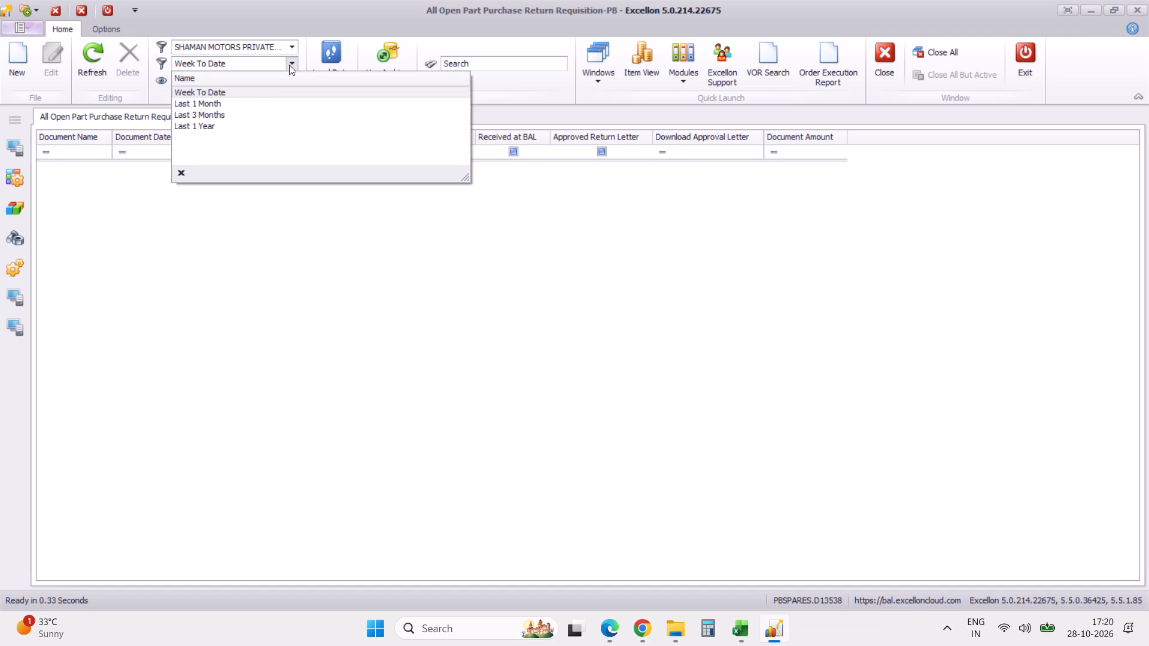
click(267, 105)
click(336, 60)
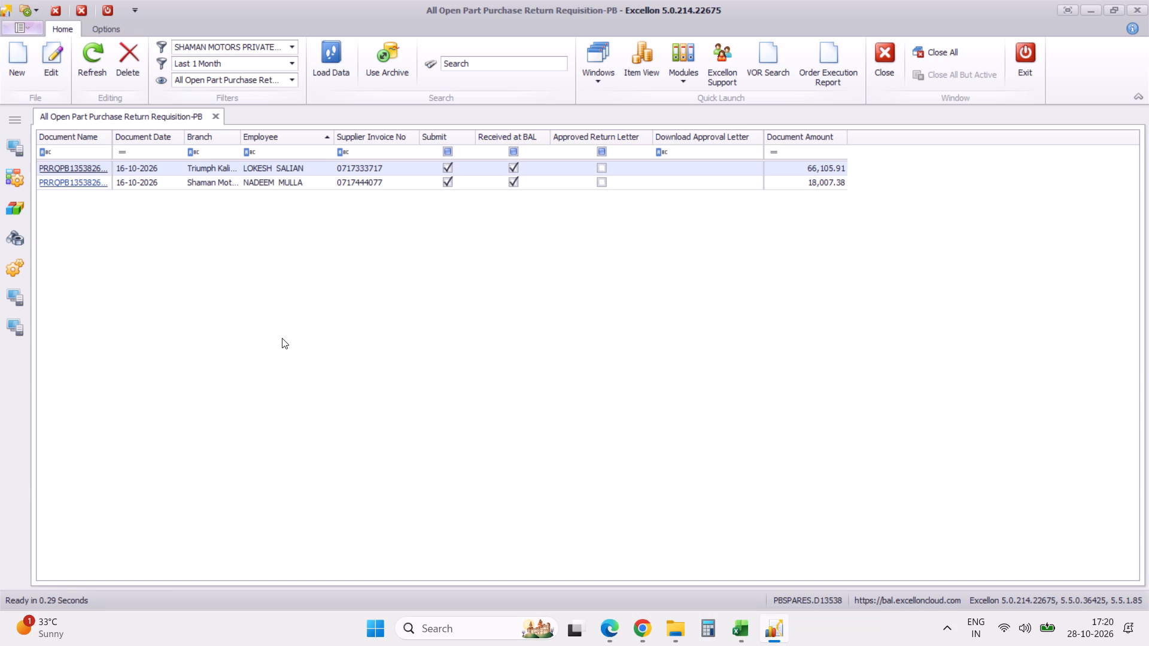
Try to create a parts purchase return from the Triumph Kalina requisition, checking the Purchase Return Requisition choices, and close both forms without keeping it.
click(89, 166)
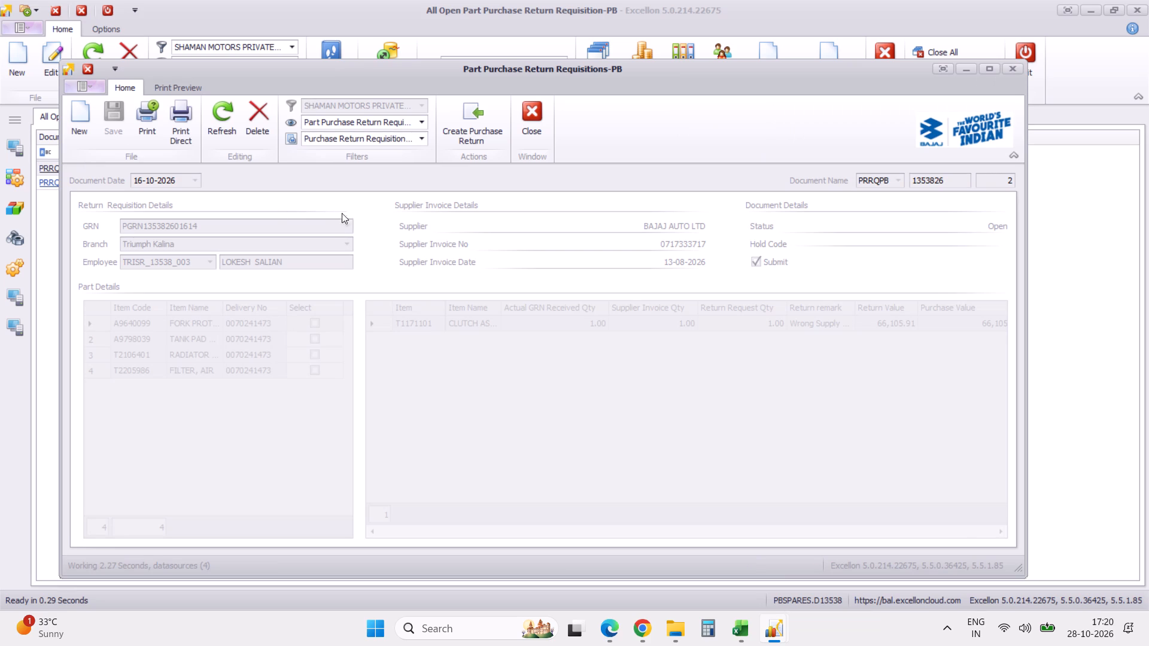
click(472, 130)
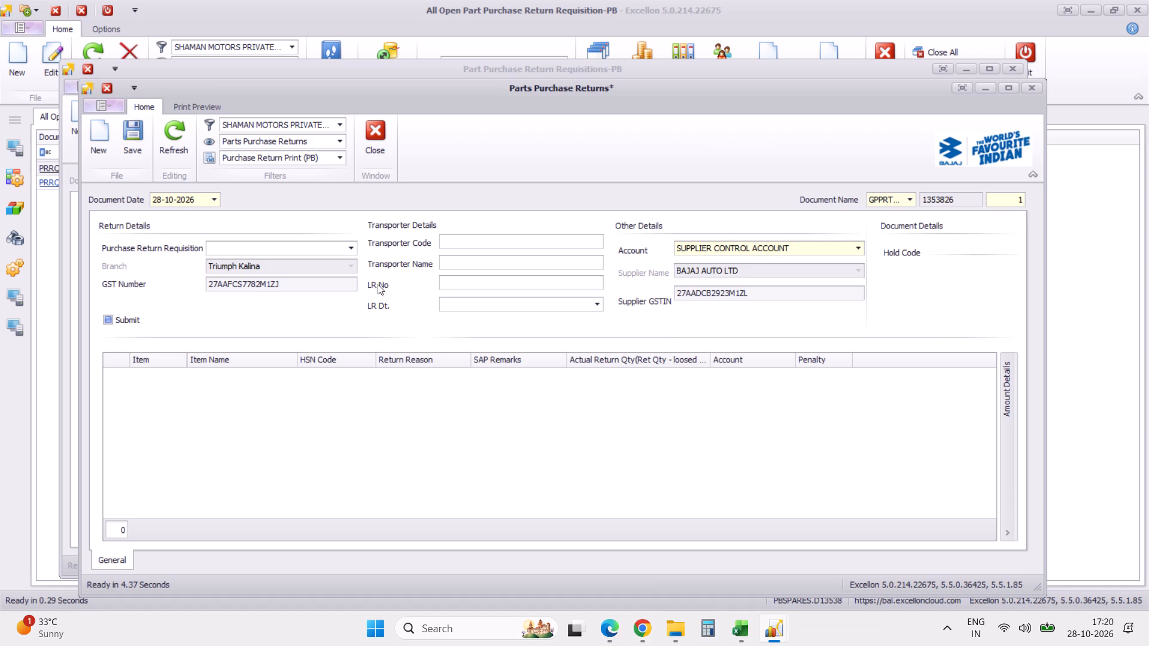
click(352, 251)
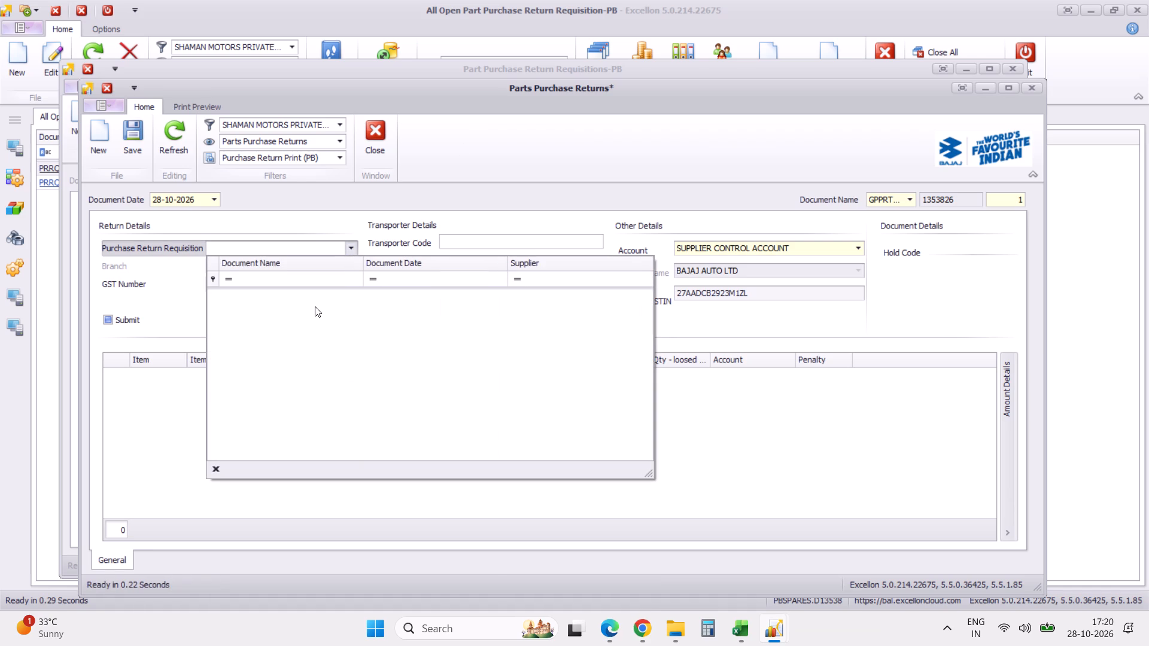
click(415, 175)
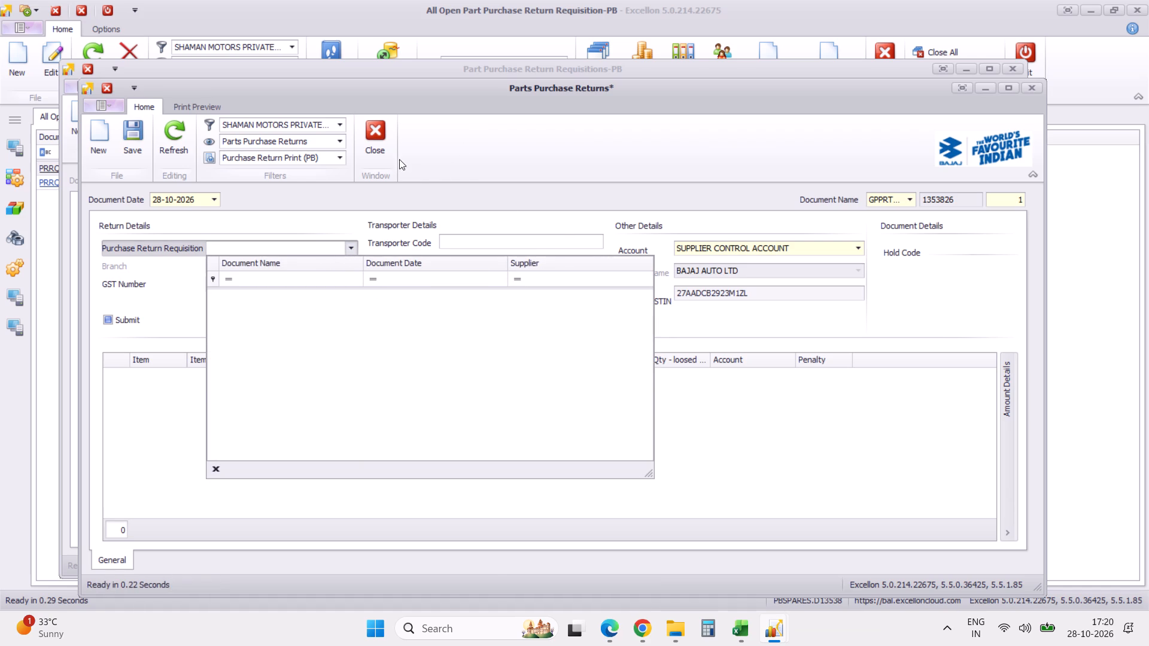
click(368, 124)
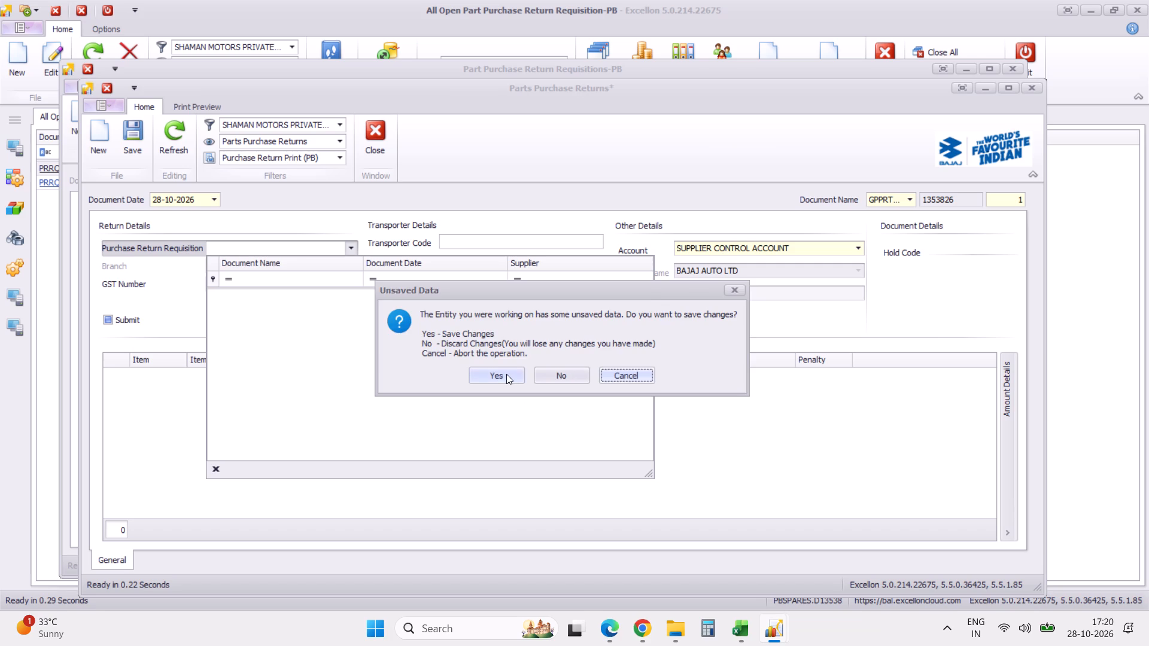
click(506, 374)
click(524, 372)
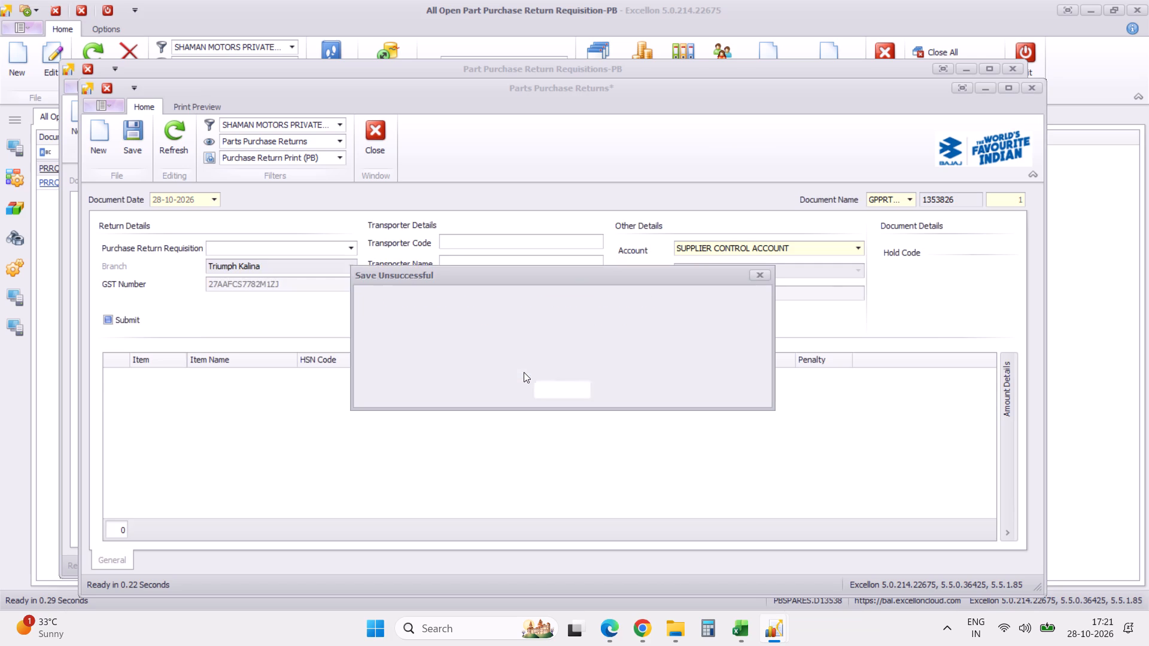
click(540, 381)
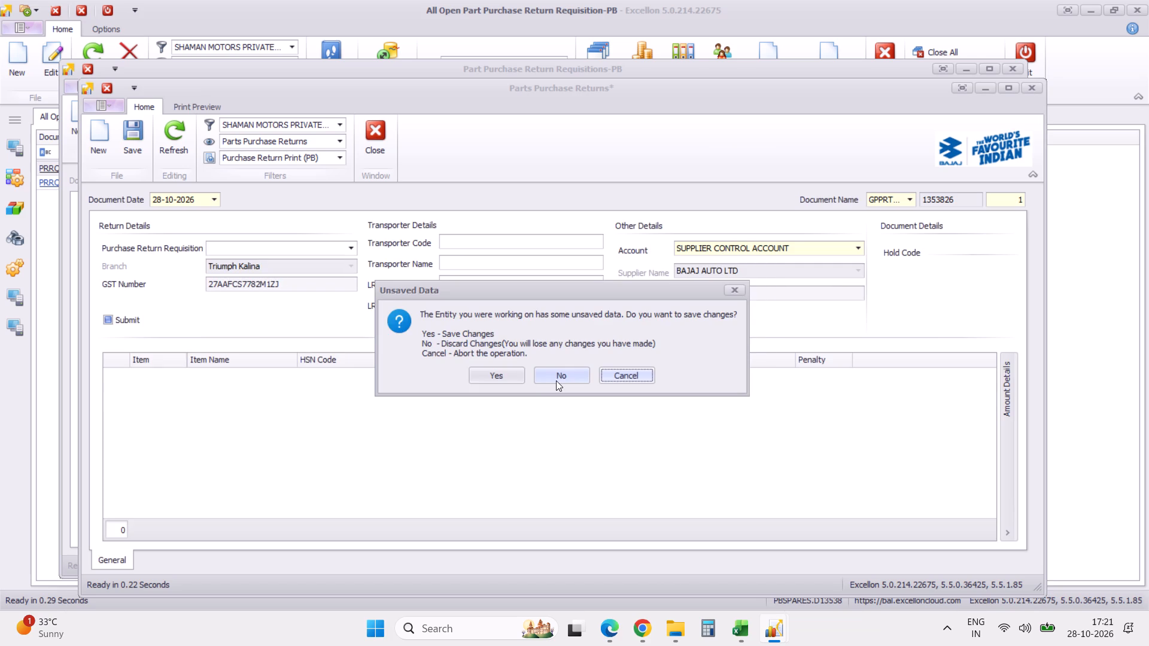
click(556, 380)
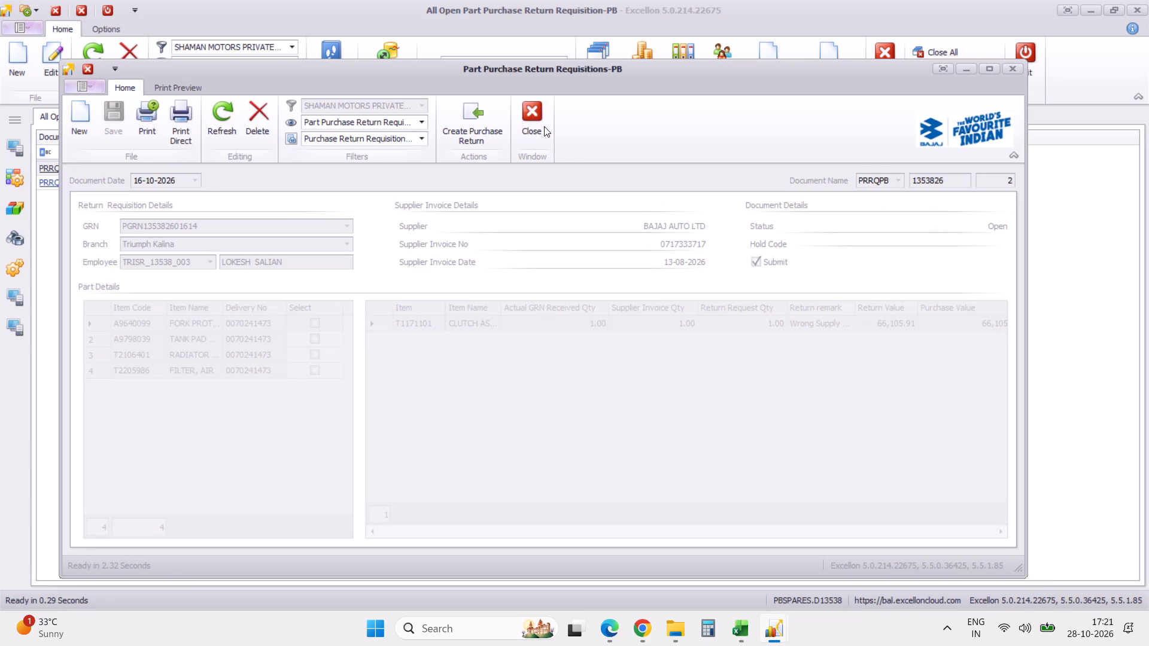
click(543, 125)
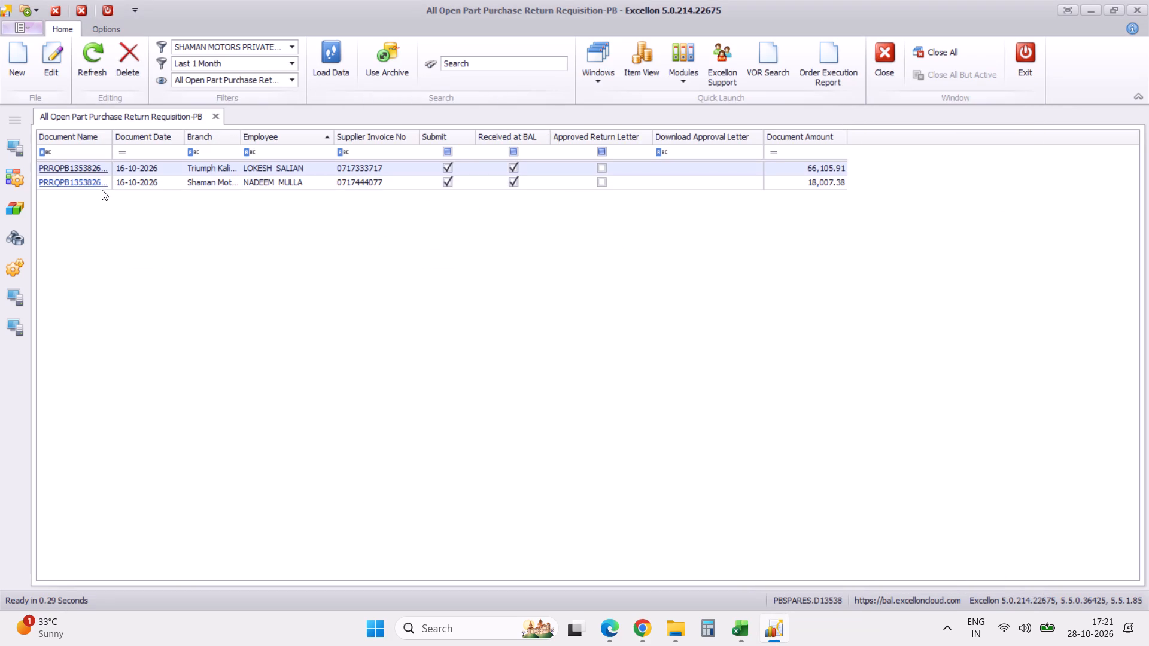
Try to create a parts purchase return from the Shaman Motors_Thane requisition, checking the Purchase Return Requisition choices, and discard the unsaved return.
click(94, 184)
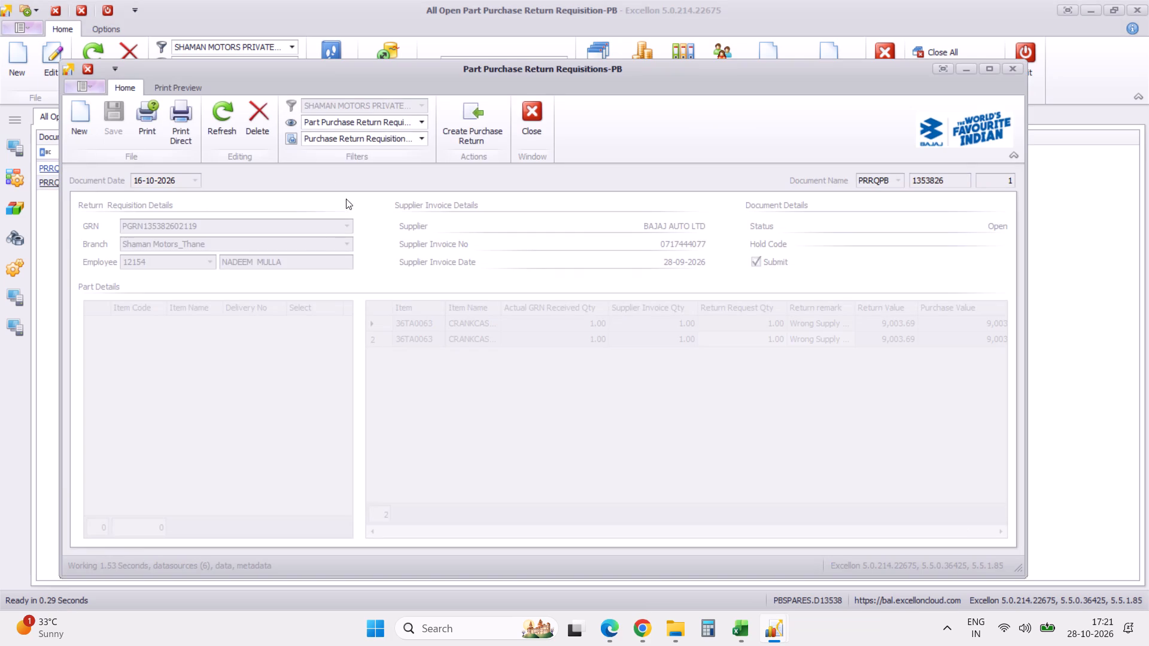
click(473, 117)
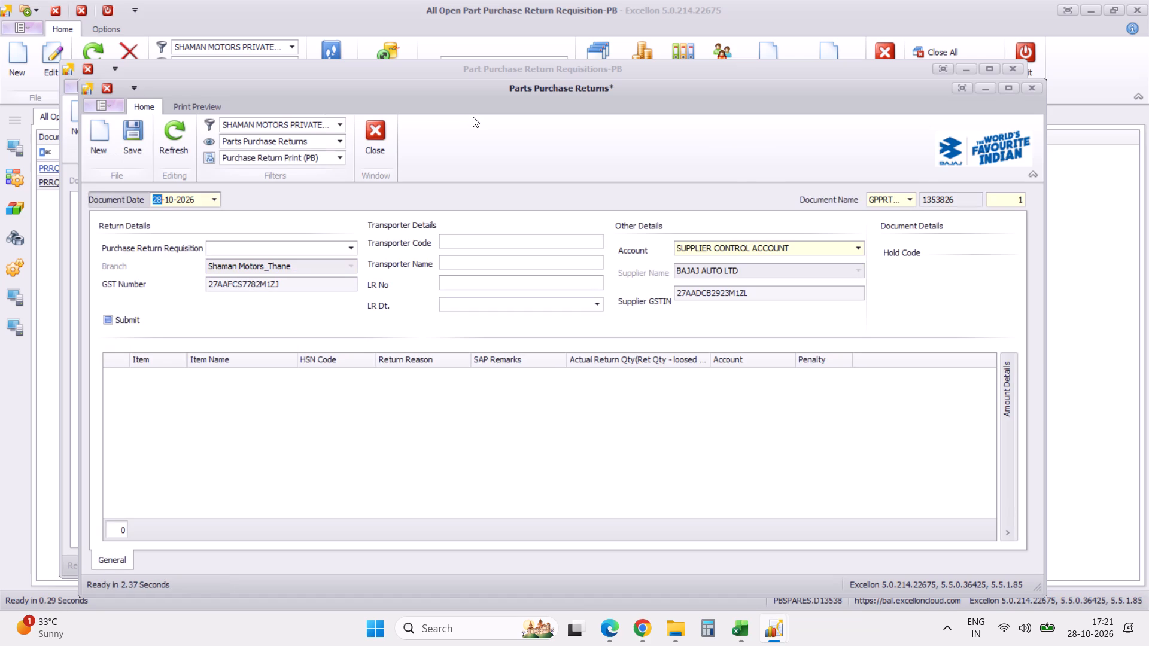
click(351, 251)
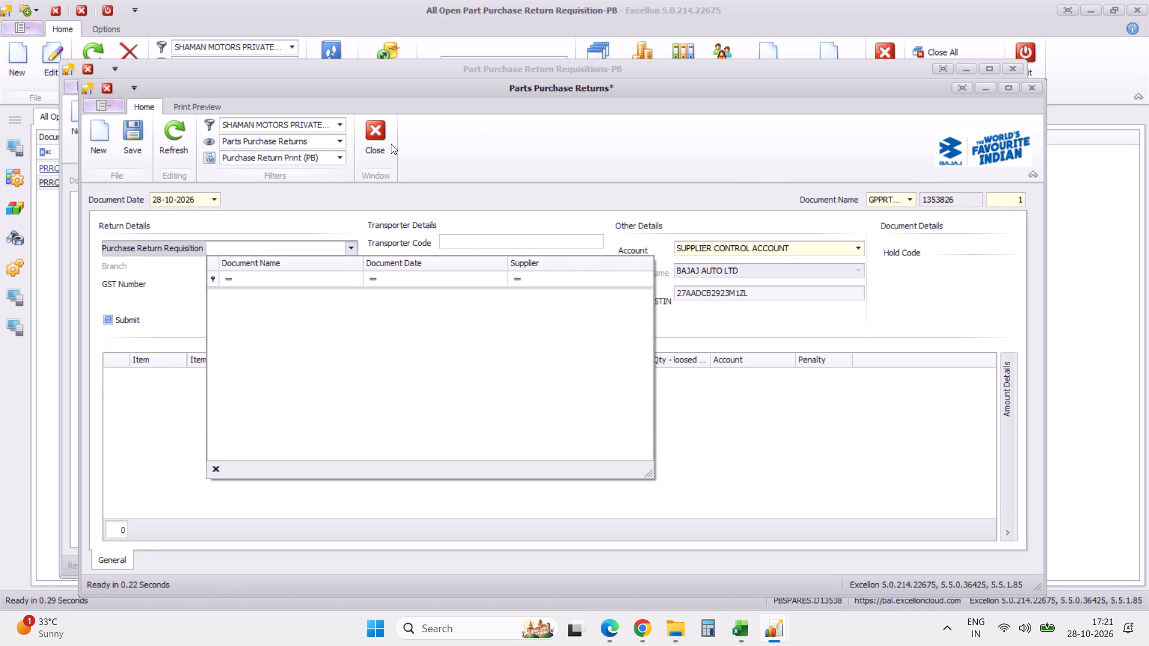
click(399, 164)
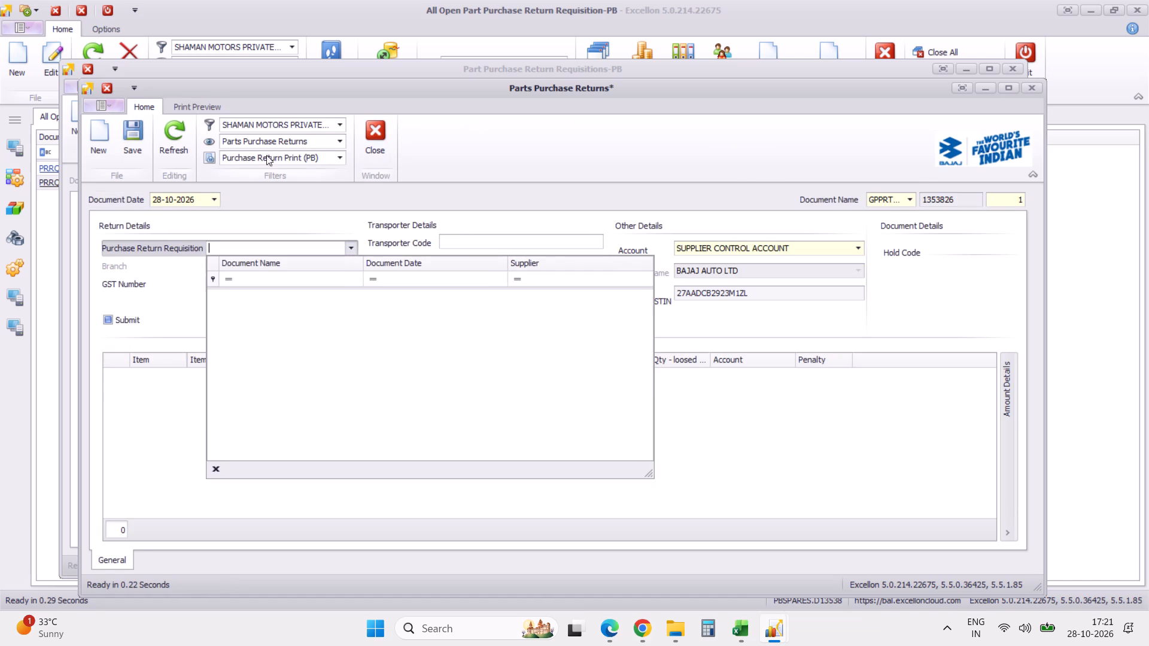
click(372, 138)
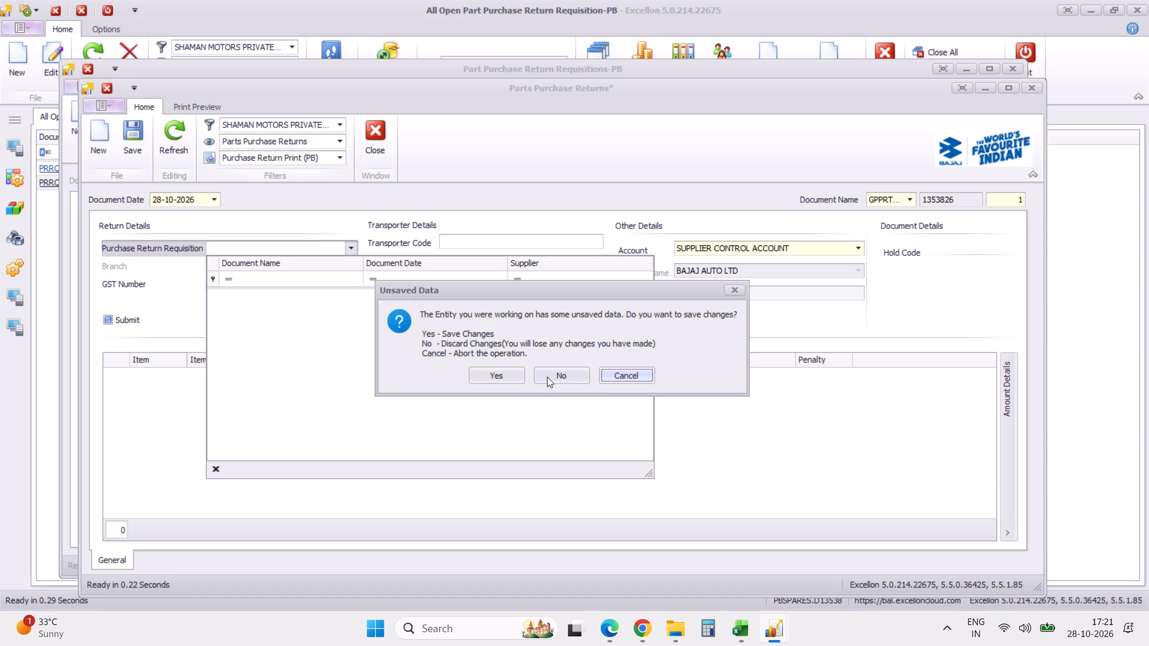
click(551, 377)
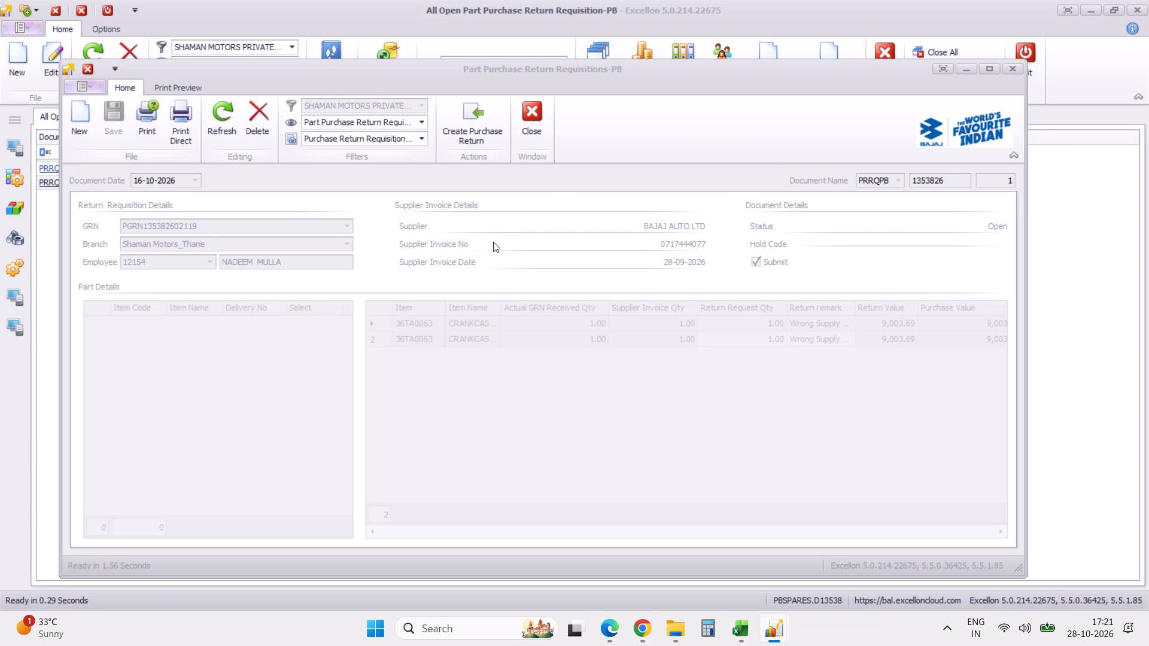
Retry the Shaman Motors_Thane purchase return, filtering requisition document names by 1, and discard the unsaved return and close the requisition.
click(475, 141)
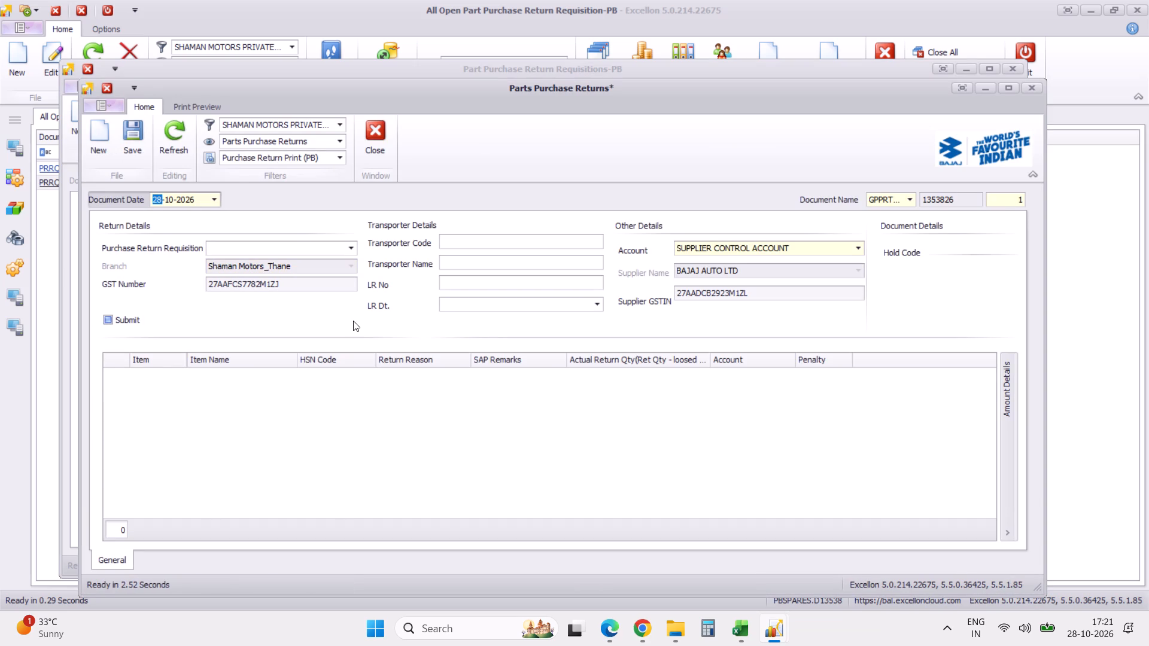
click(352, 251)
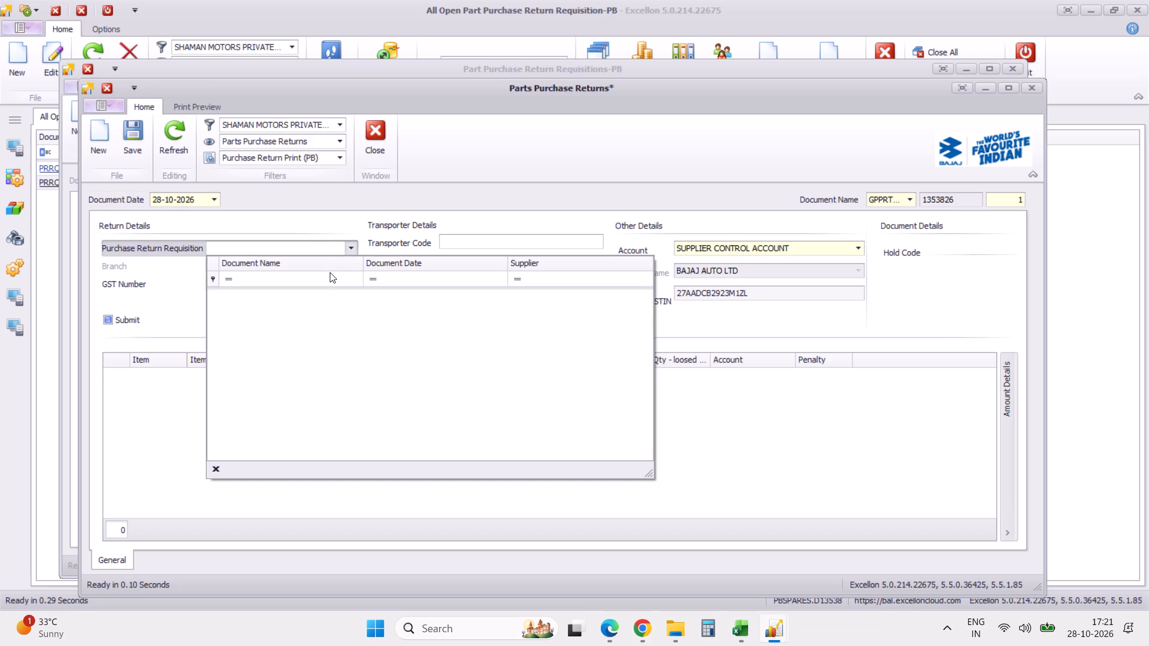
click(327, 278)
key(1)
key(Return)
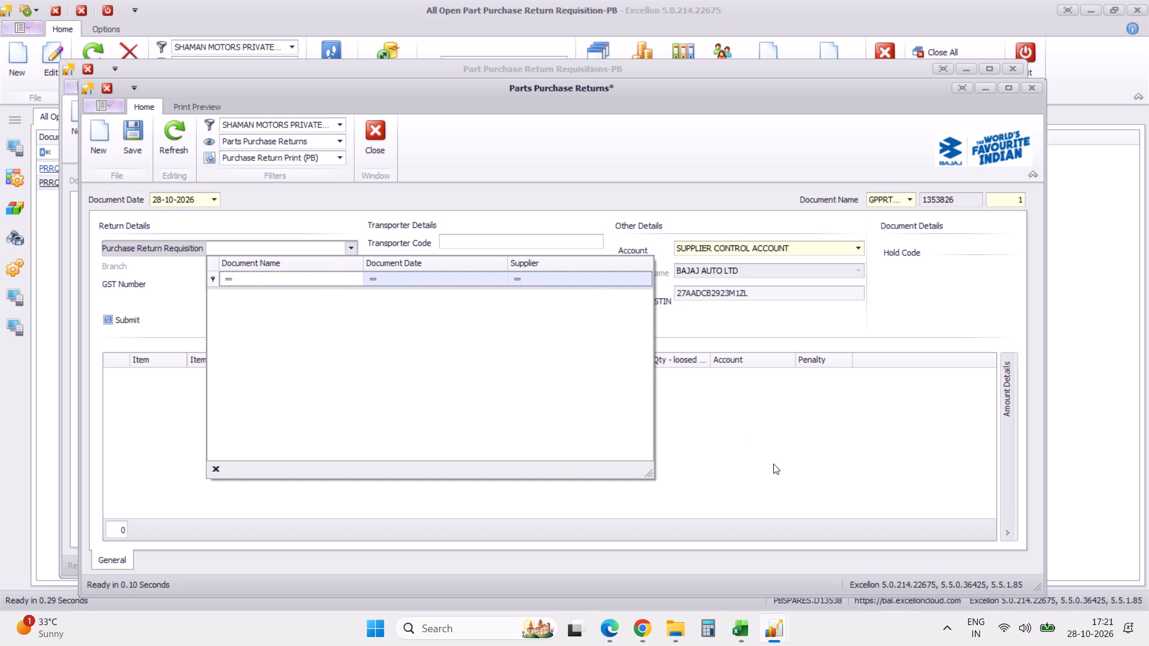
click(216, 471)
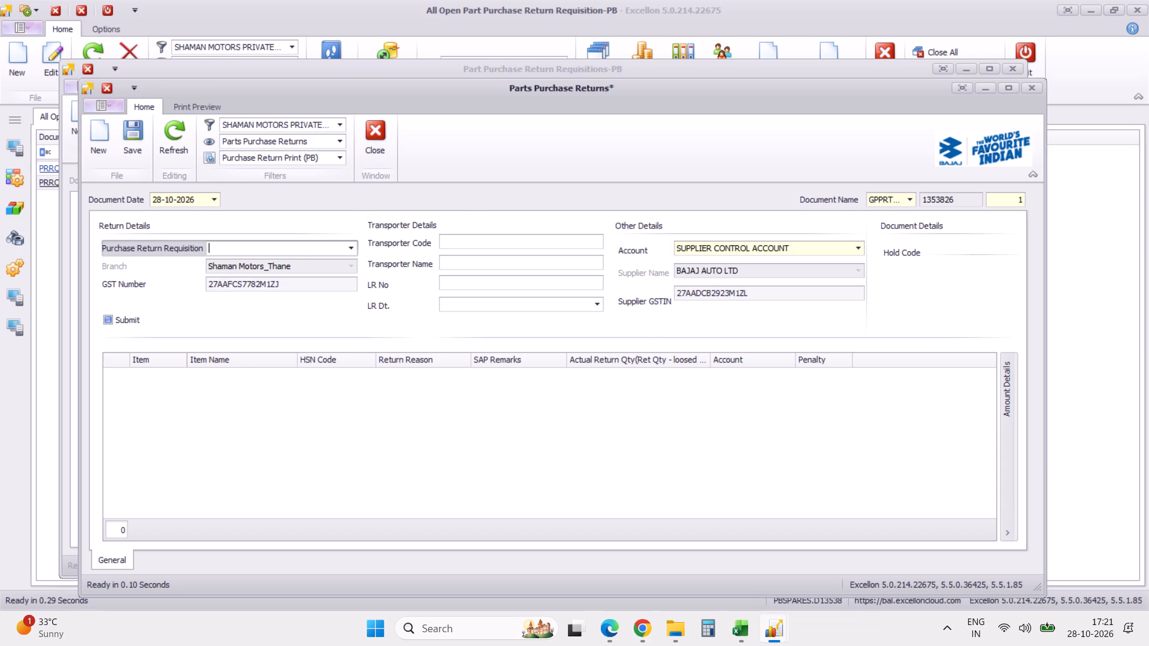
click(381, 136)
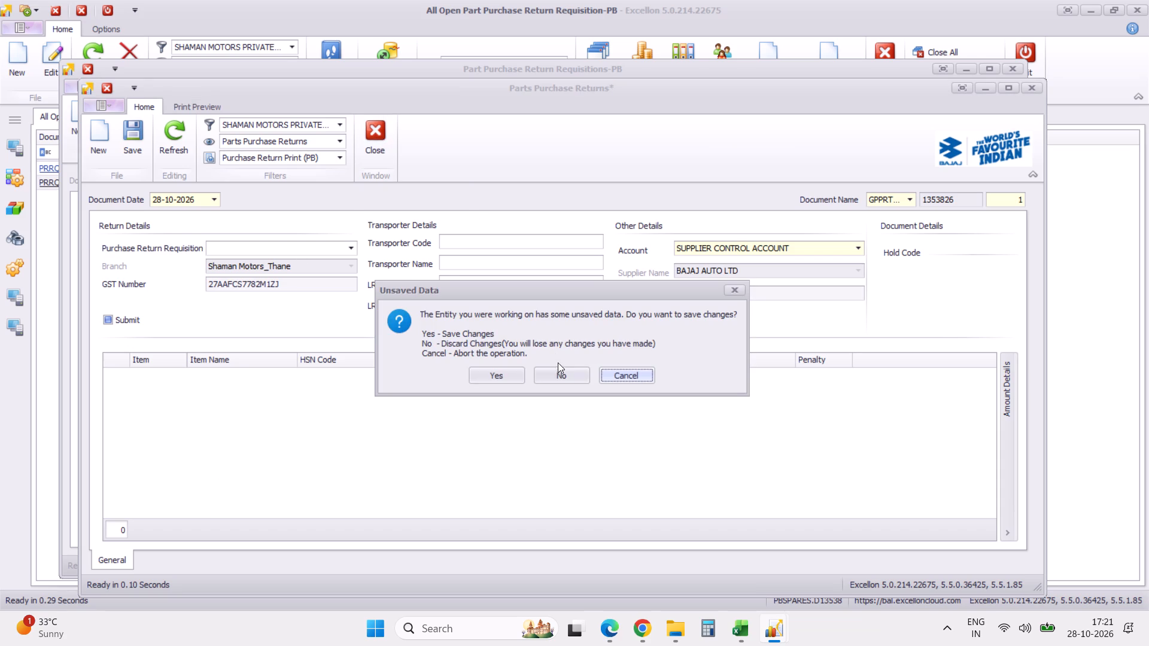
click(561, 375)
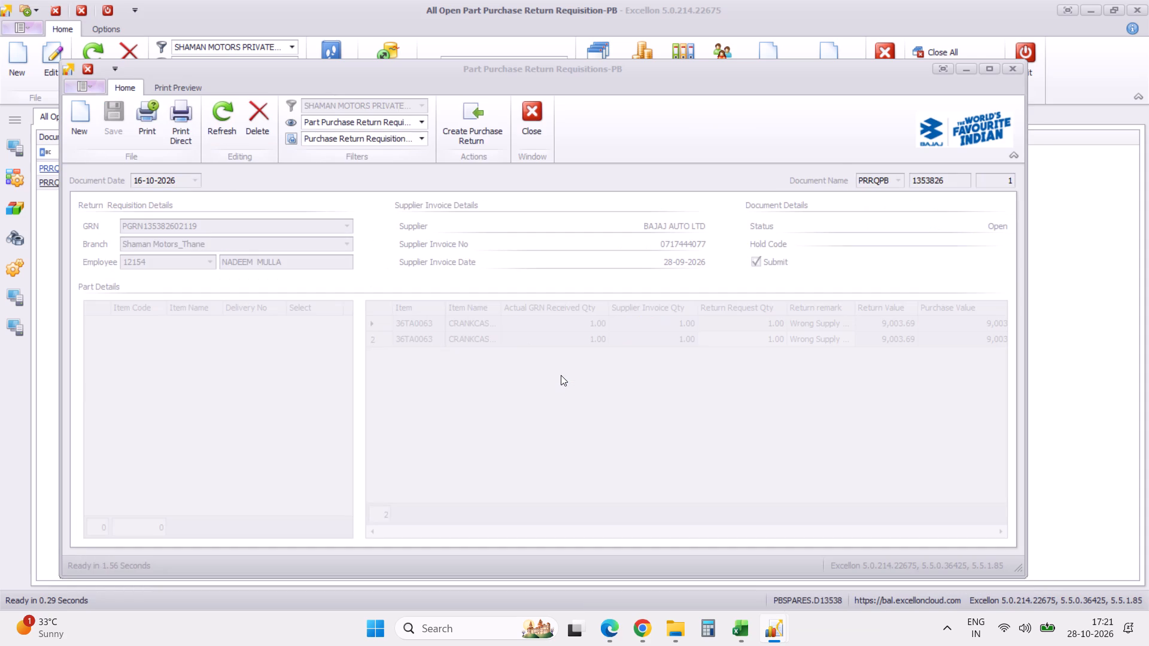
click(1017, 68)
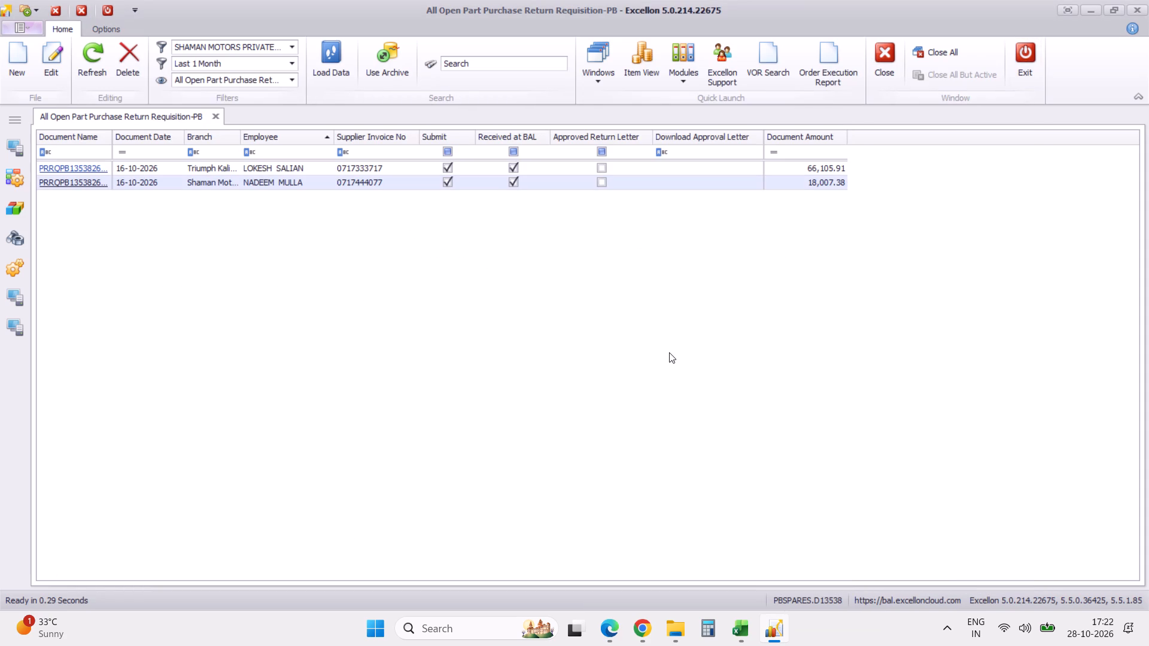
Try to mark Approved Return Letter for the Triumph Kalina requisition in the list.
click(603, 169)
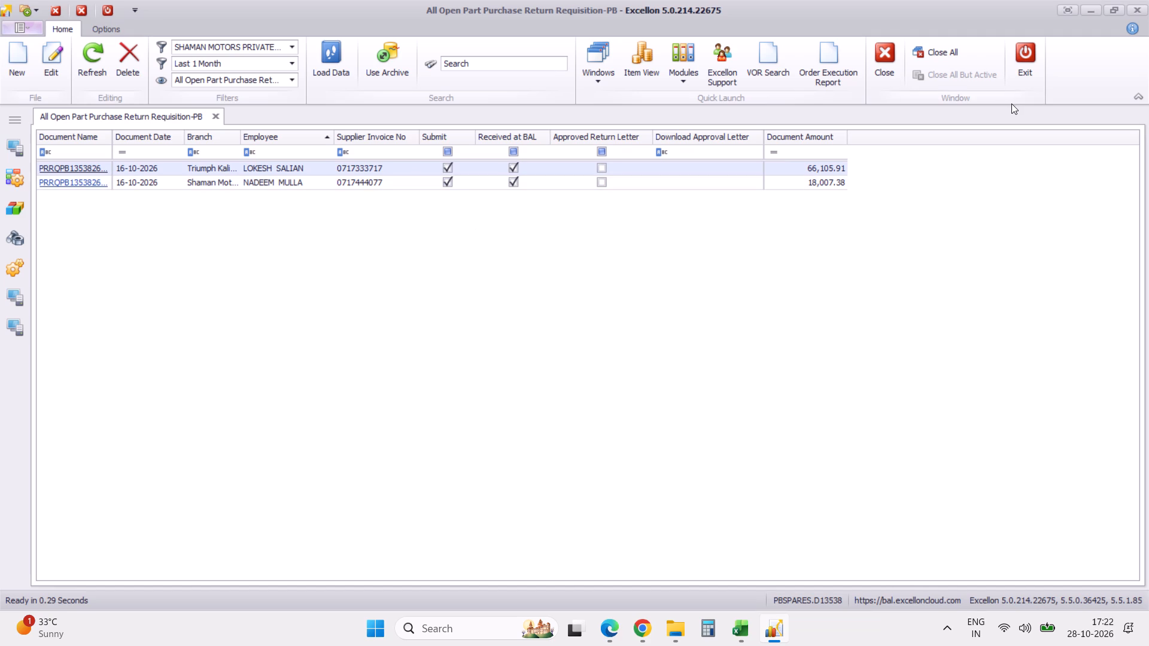
Exit the application from the open part purchase return requisition list.
click(1026, 51)
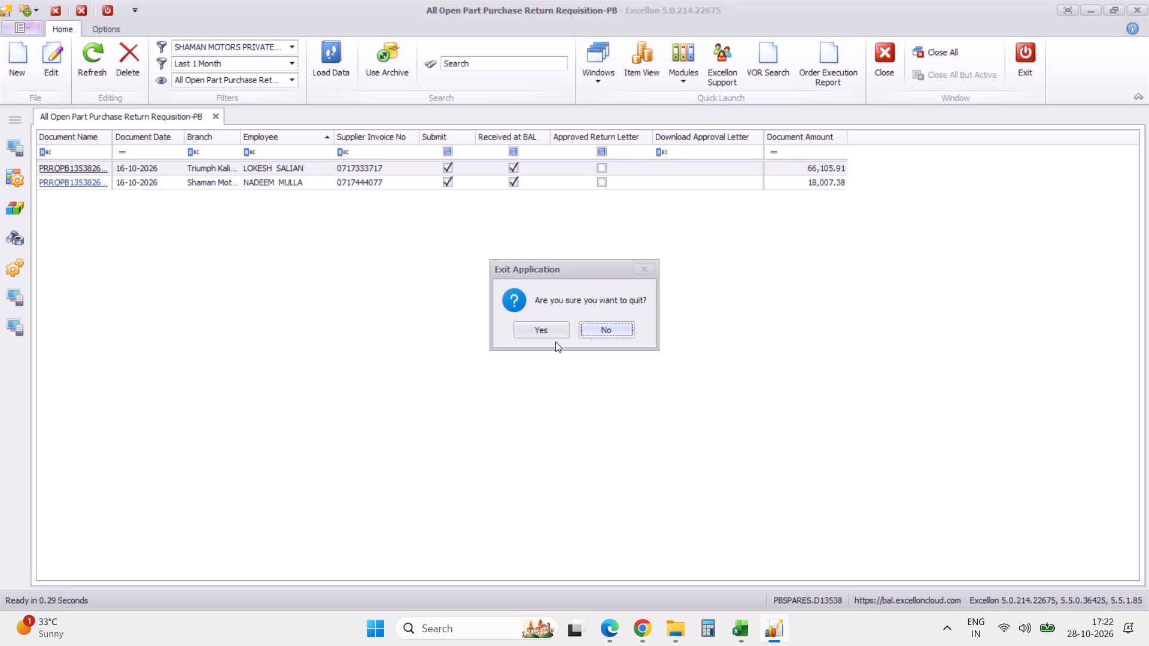
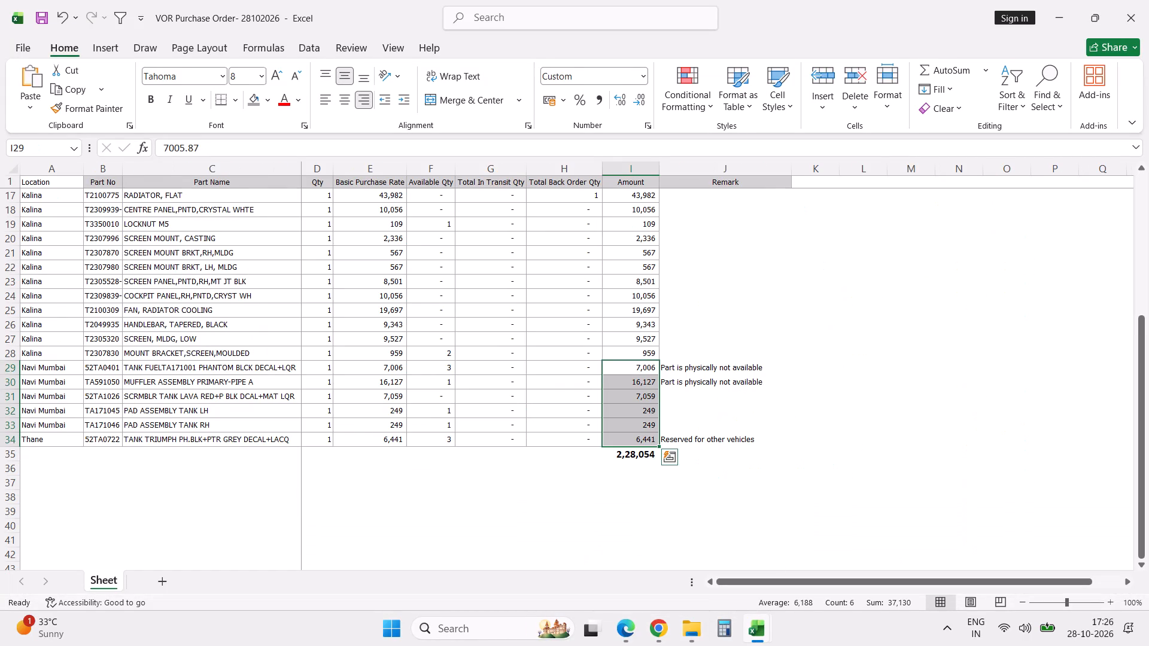
click(1126, 18)
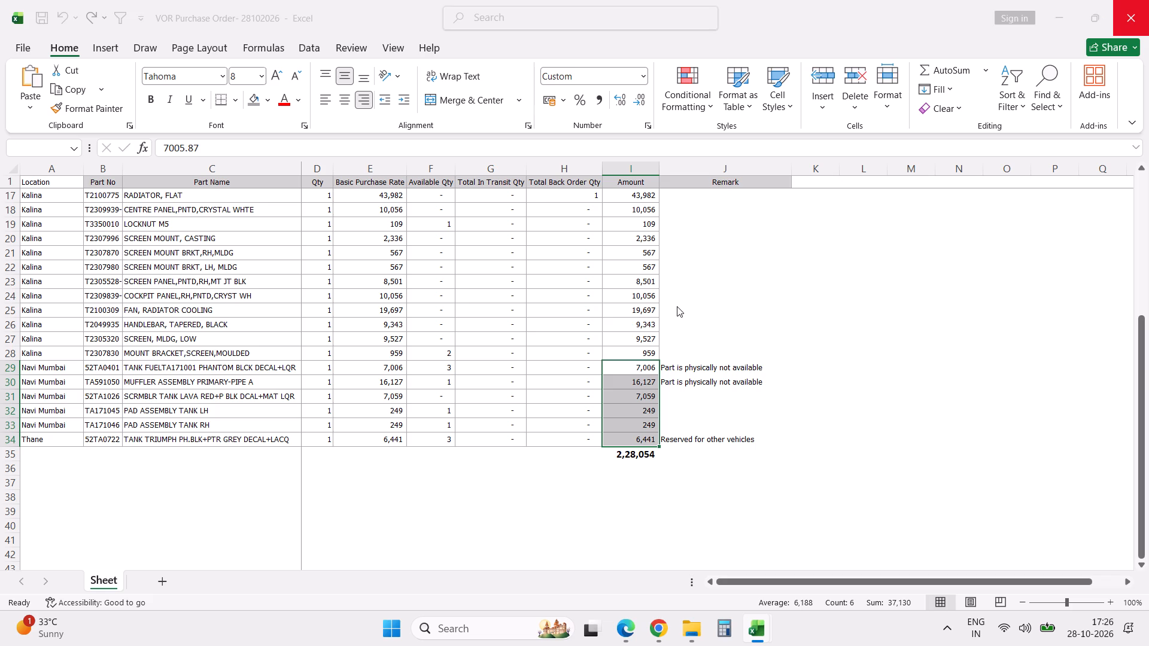
click(573, 336)
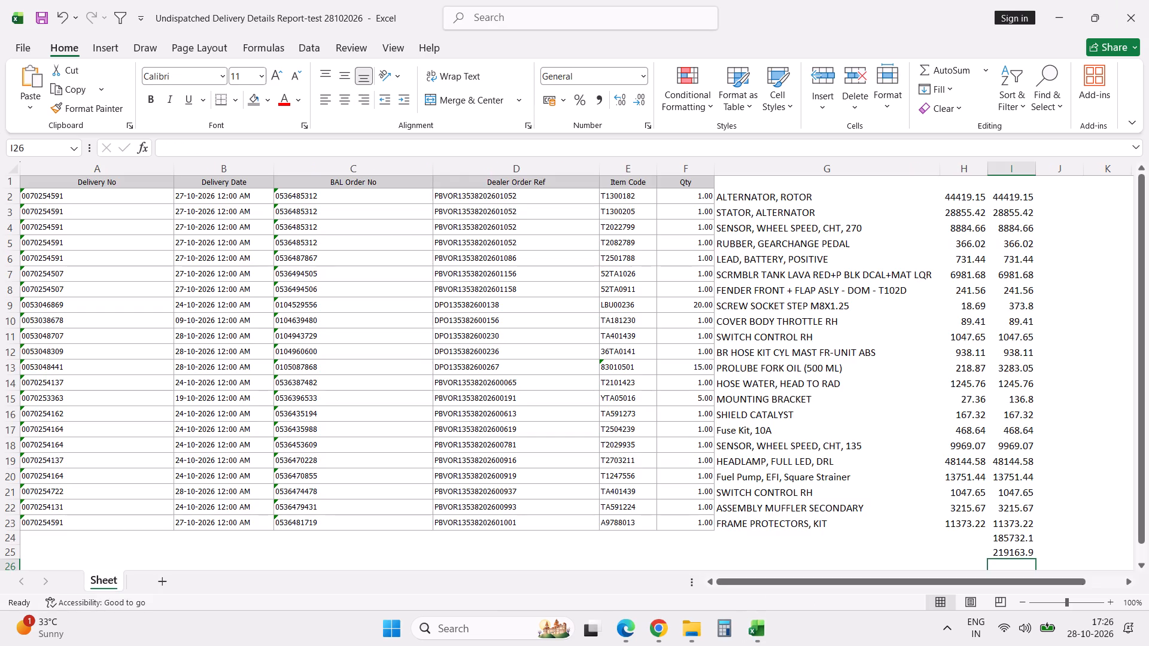
click(753, 559)
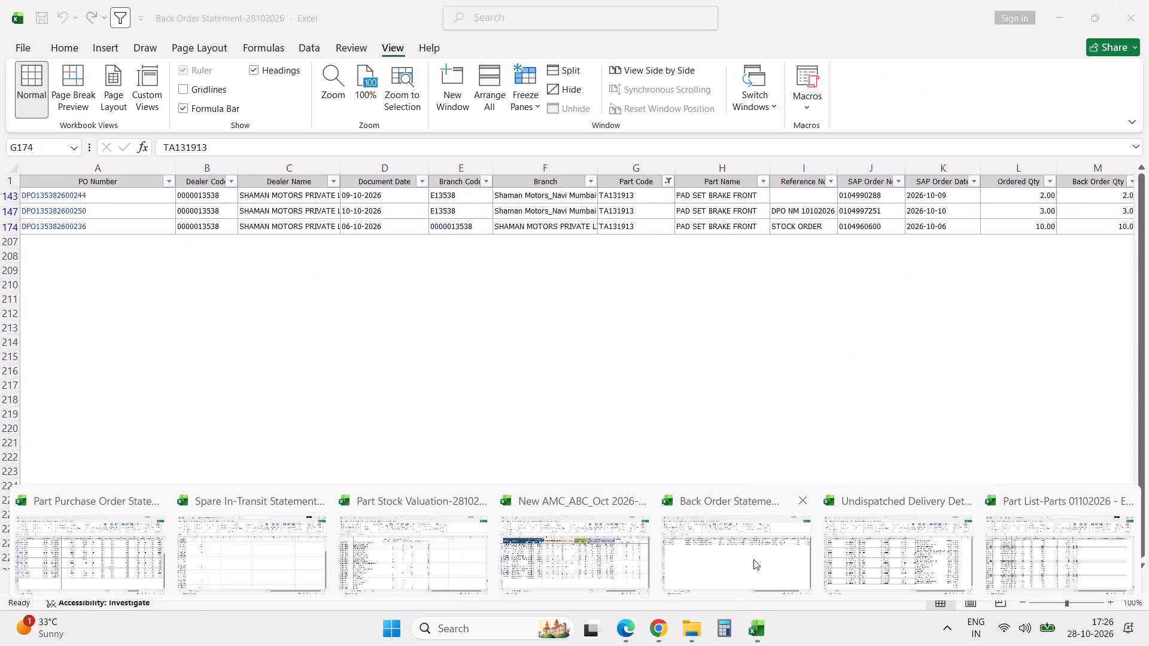
click(640, 590)
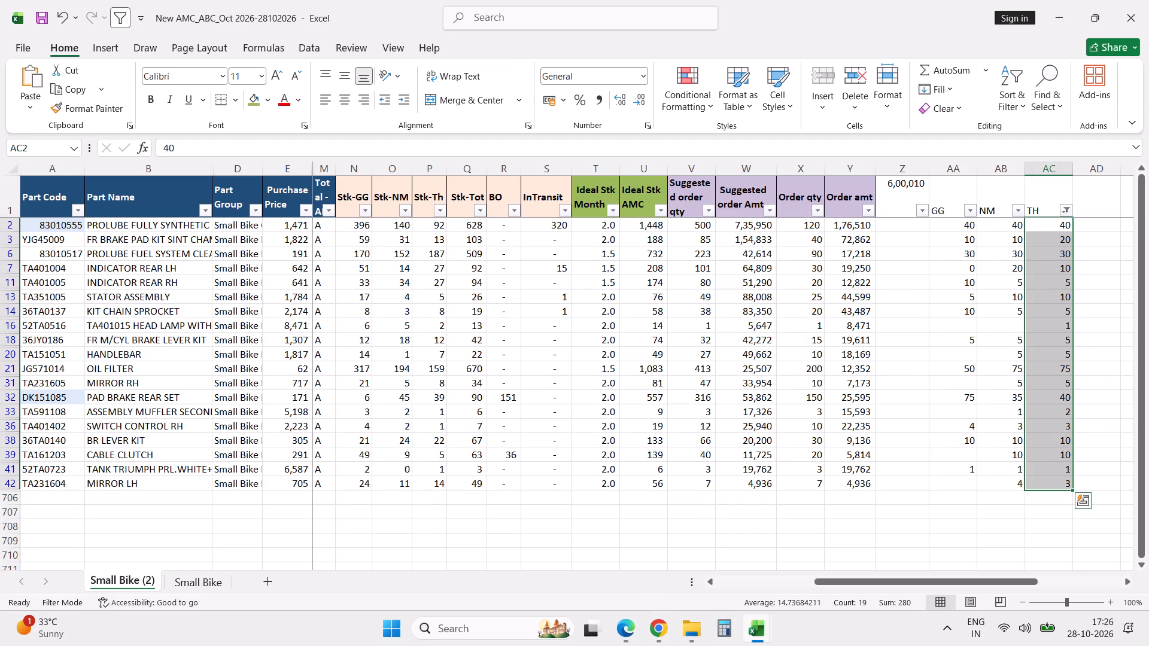
click(1128, 21)
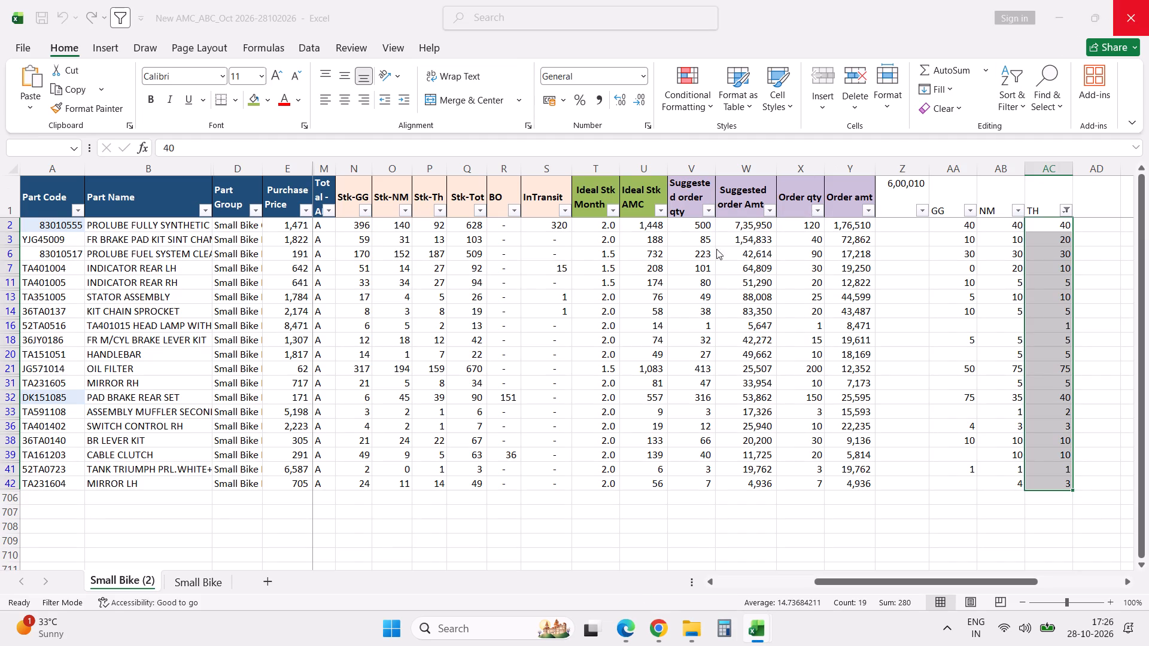
click(595, 334)
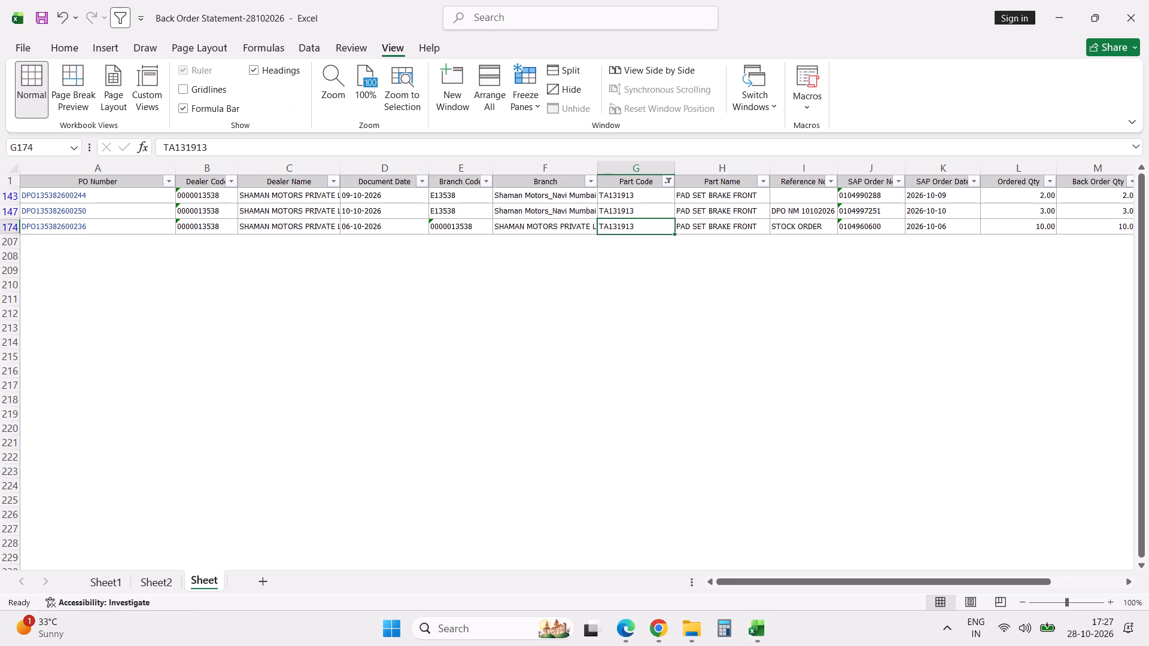
Close the Spare In-Transit Statement-28102026 workbook.
click(563, 540)
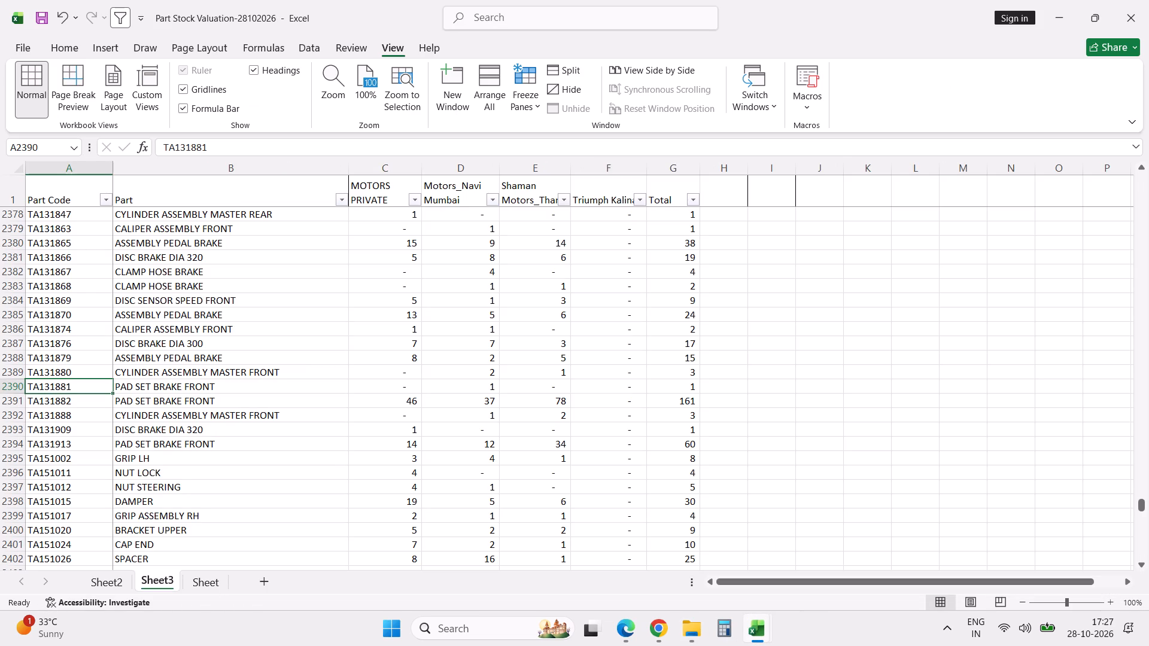
click(816, 409)
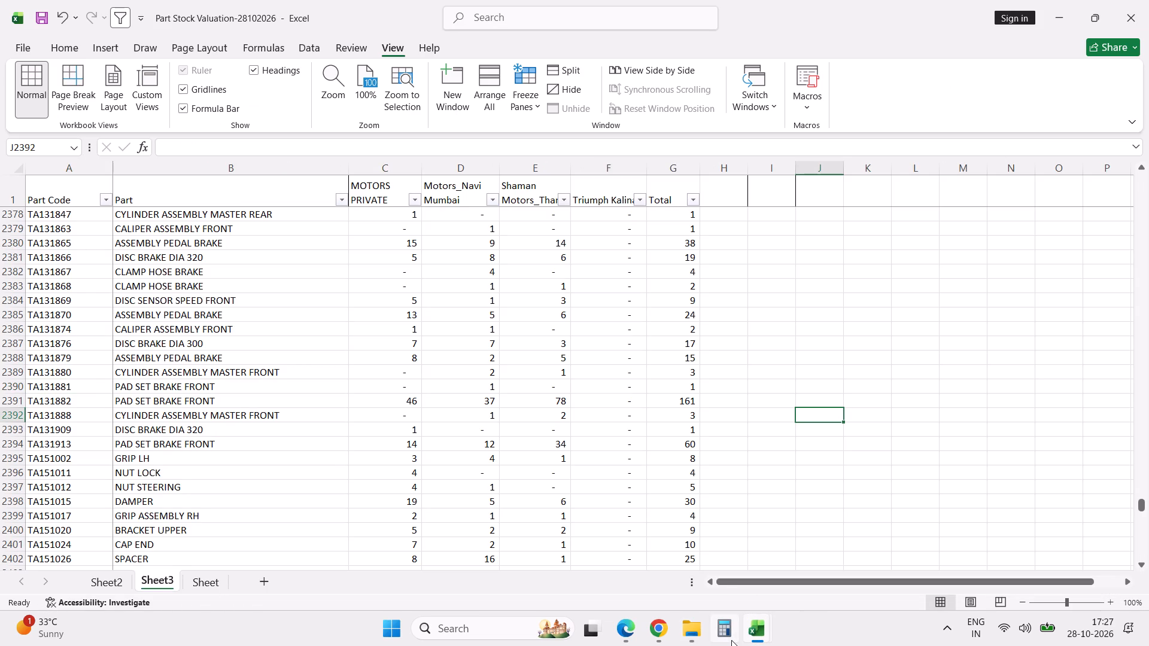
click(757, 630)
click(433, 590)
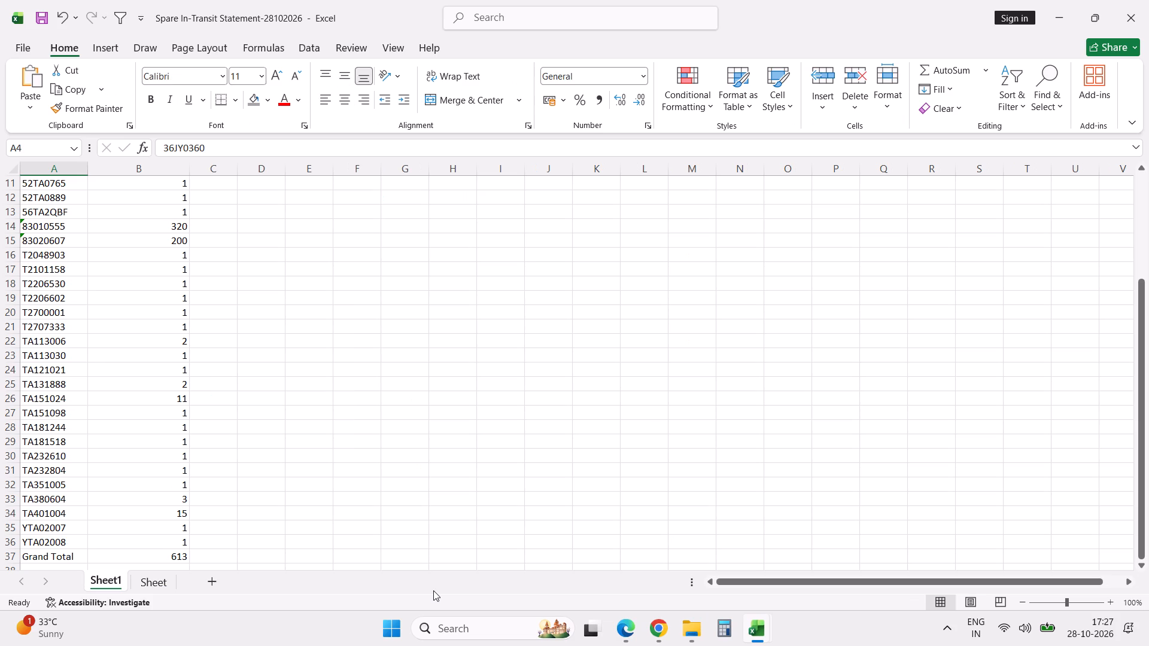
click(1132, 10)
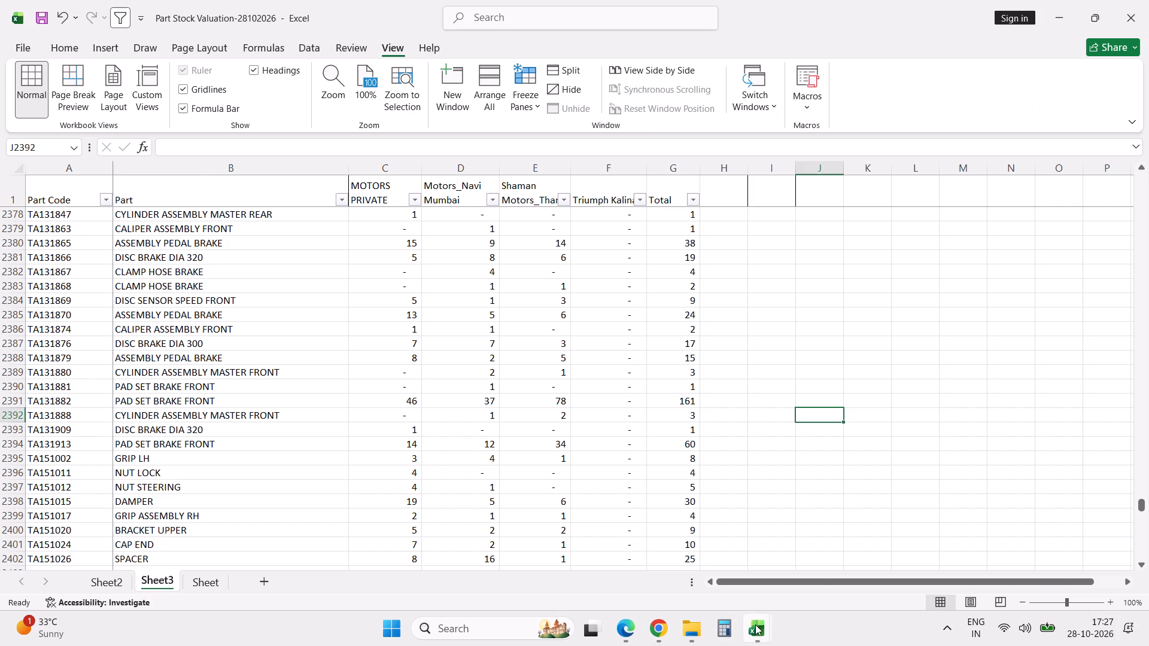
Save and close the Part Stock Valuation-28102026 and Part Purchase Order Statement-PNA CHECK 28102026 workbooks.
click(425, 555)
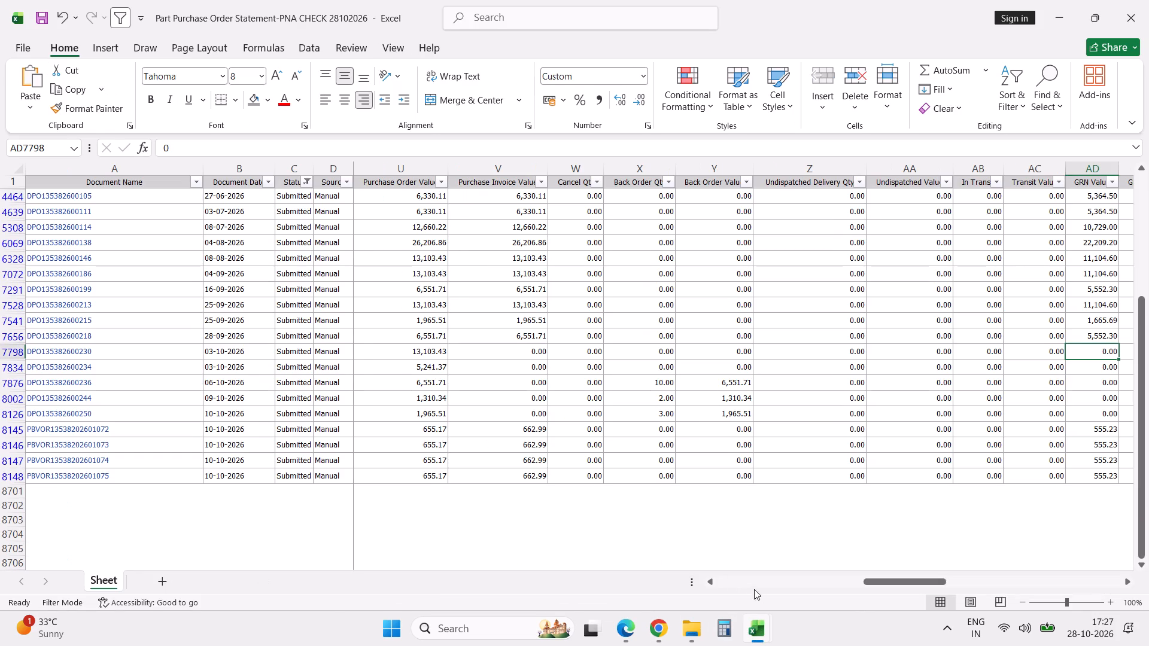
click(633, 589)
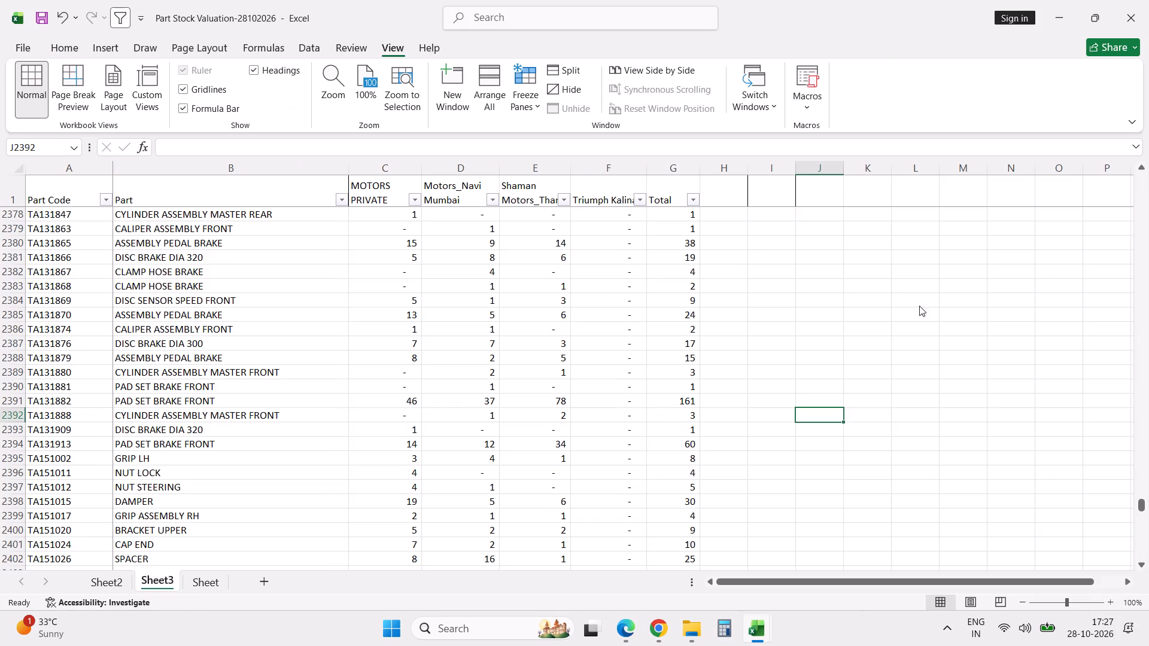
click(1137, 18)
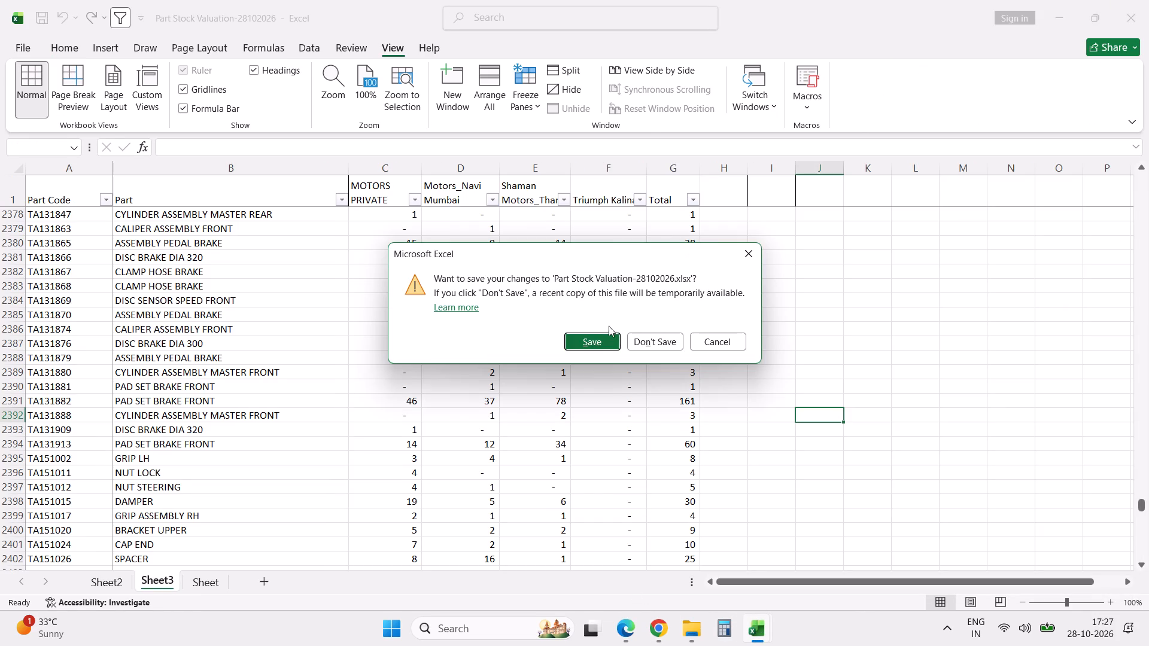
click(592, 343)
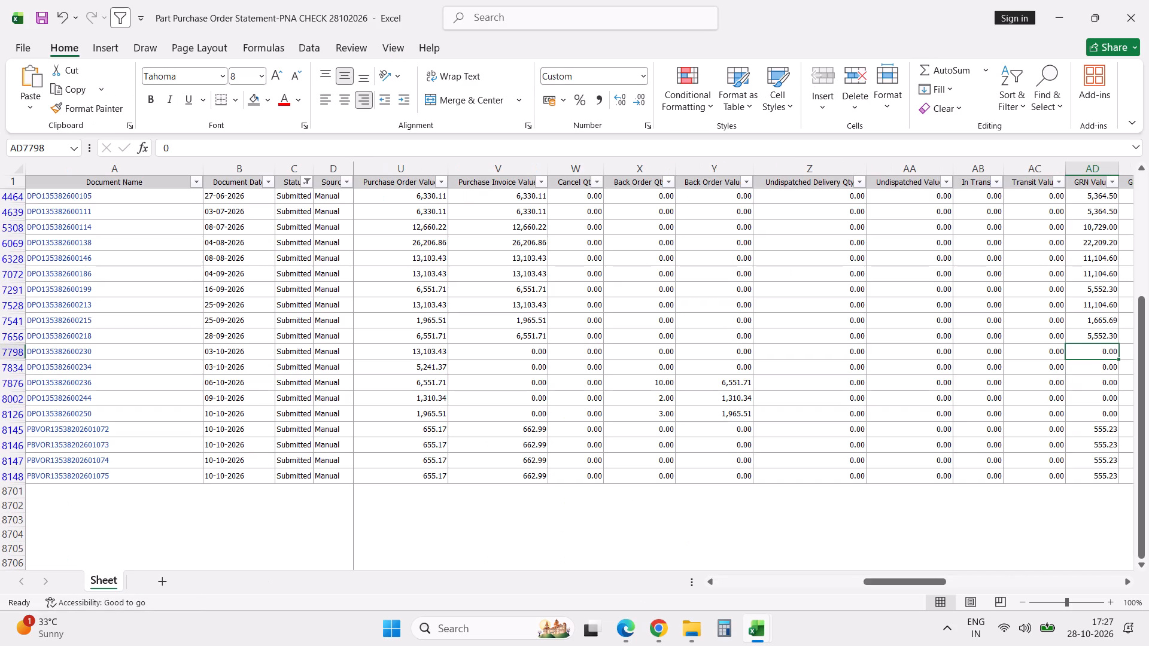
click(1133, 20)
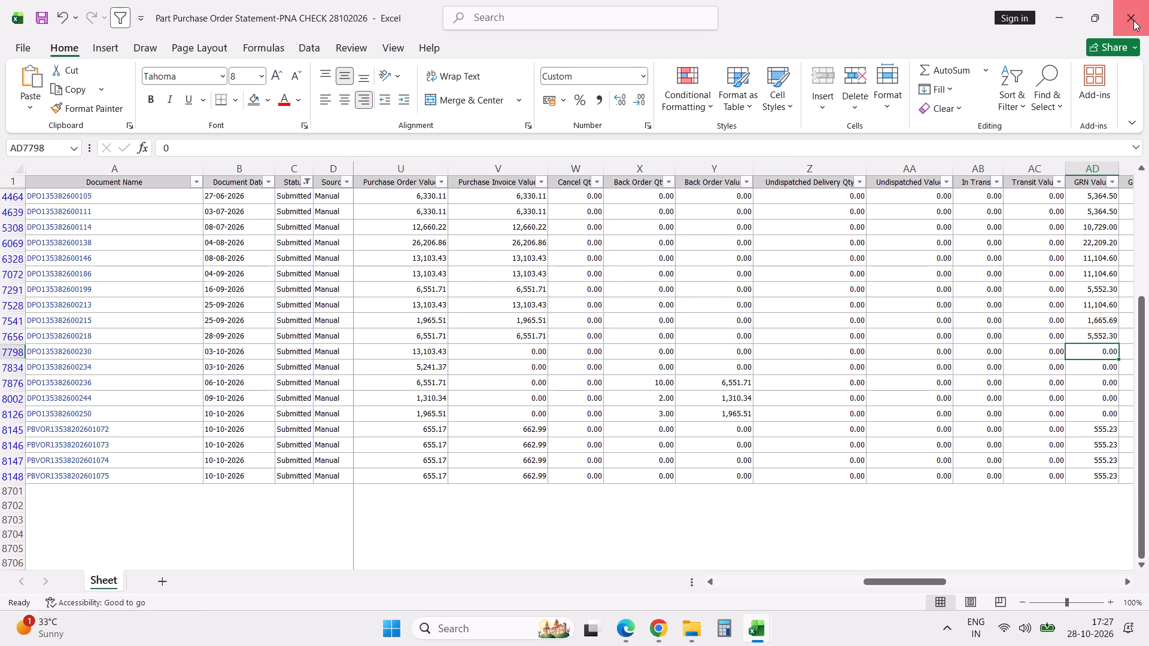
click(605, 343)
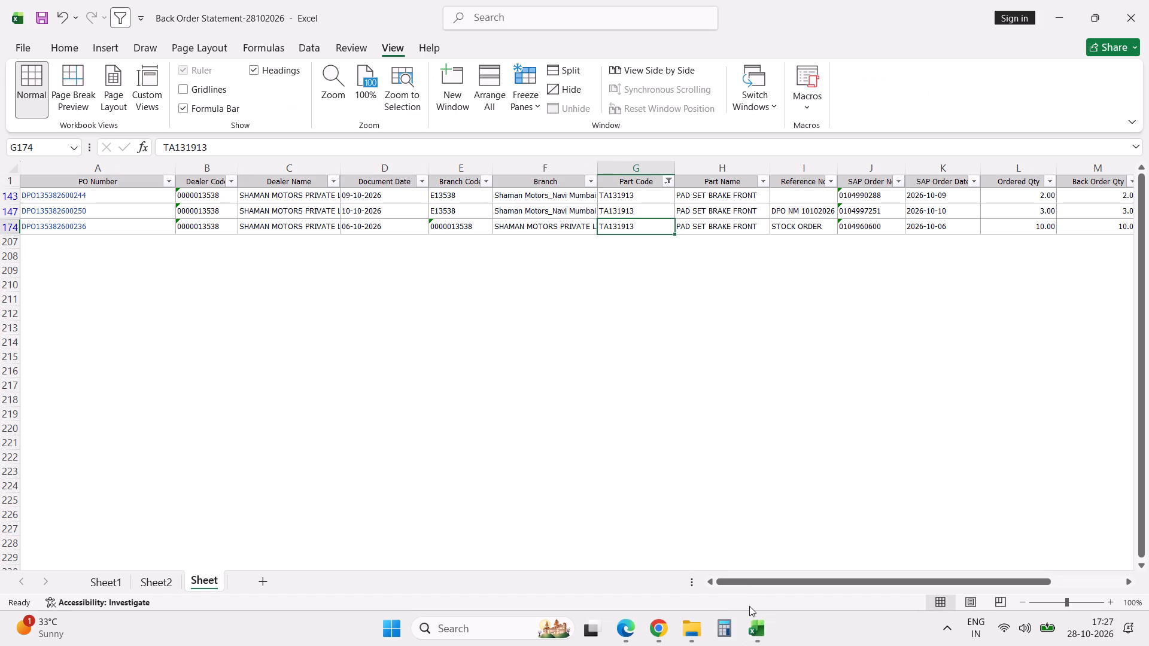
Save and close the Undispatched Delivery Details Report-test 28102026 workbook.
click(785, 550)
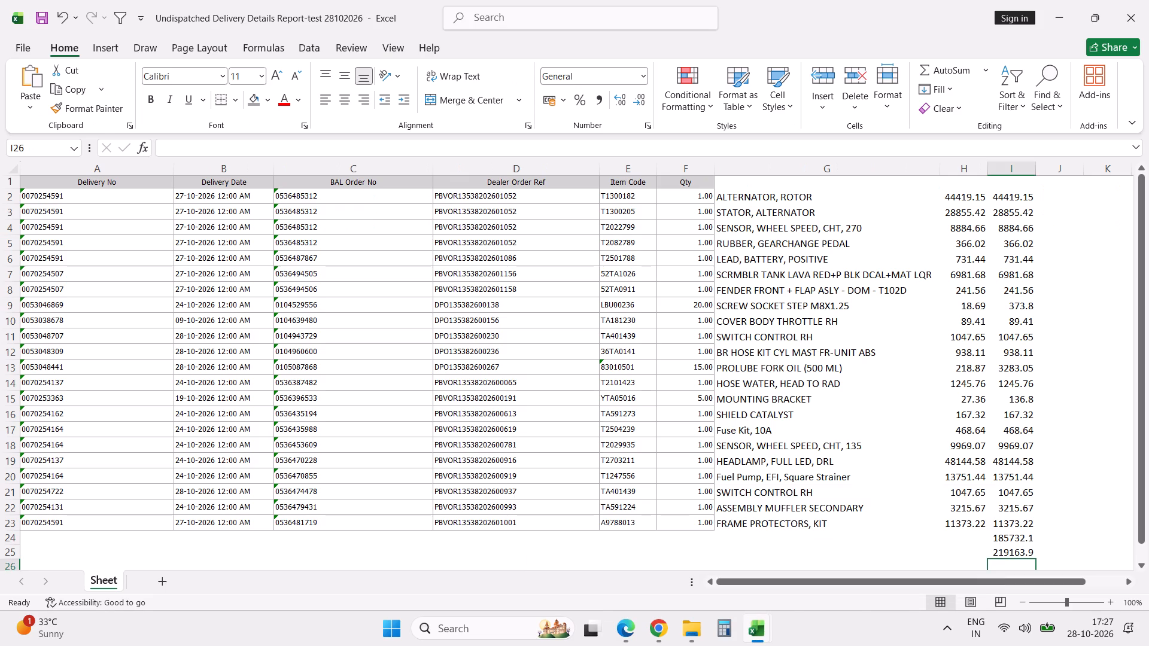
click(1127, 26)
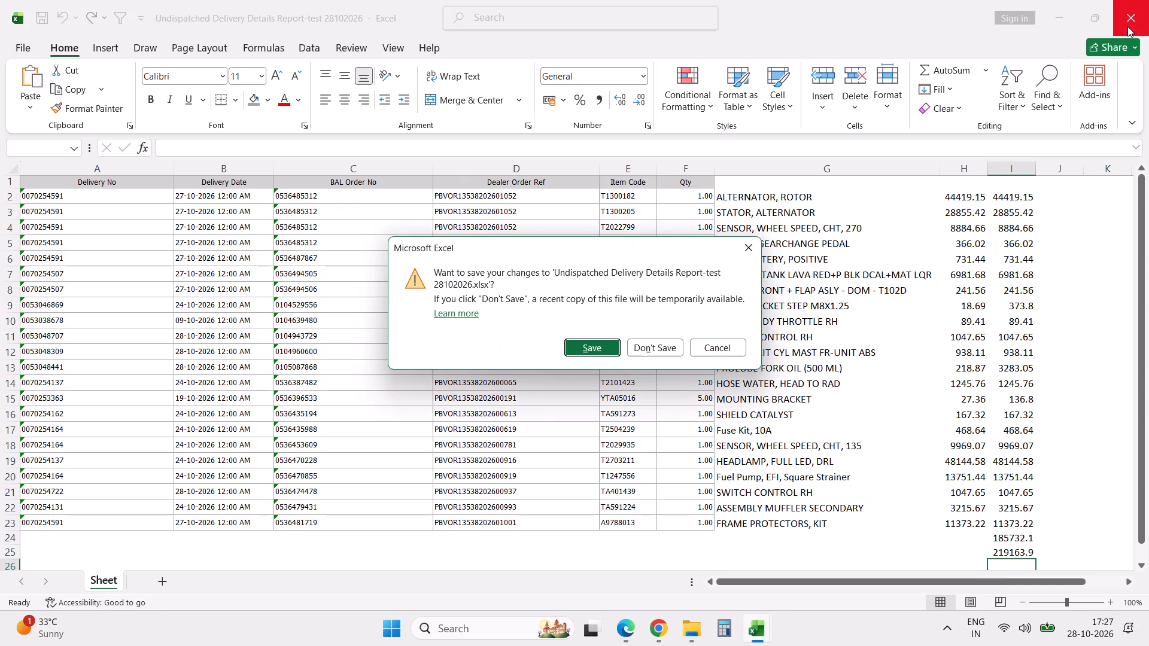
click(588, 345)
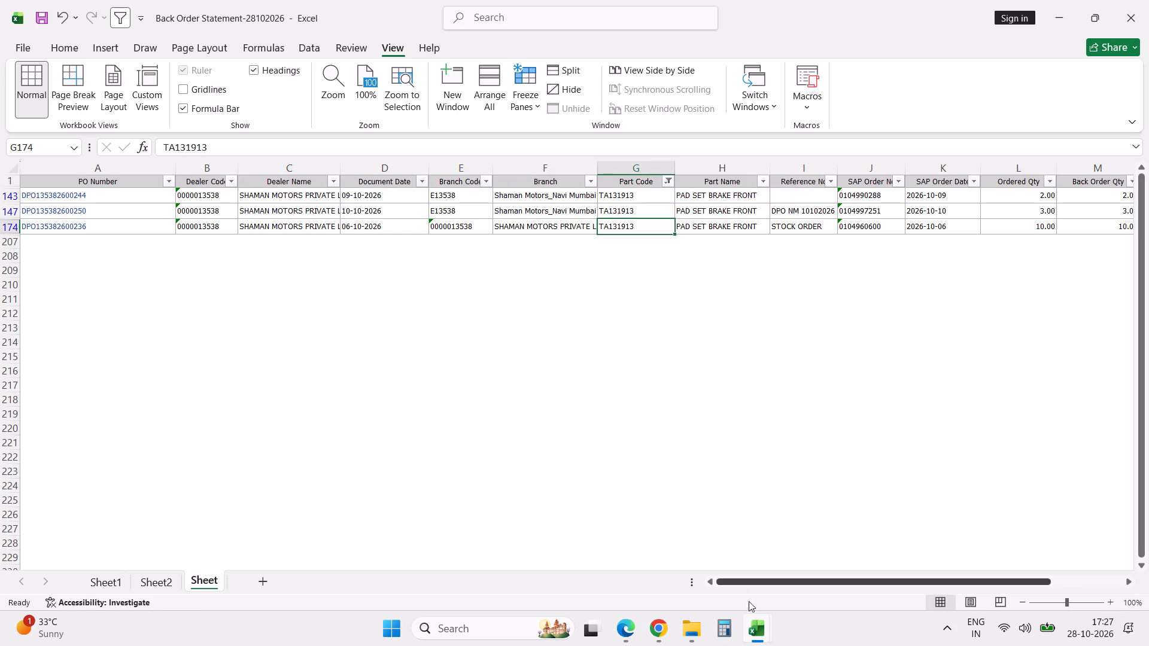
Find part code 36TA0132 in the Part List-Parts 01102026 workbook.
click(756, 632)
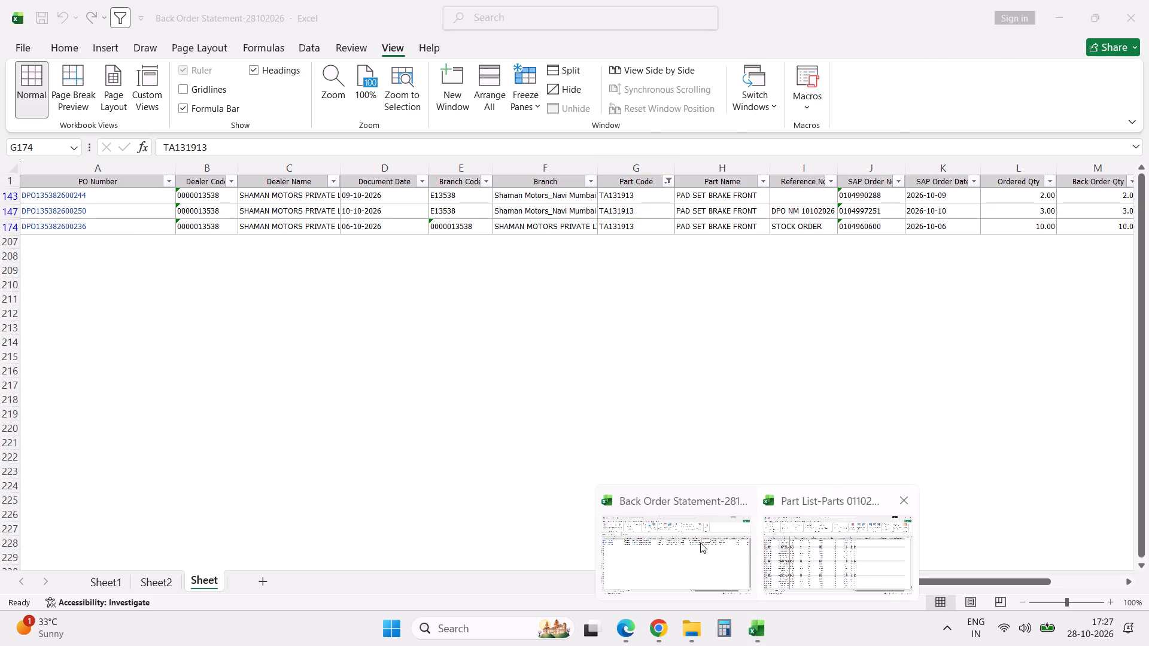
click(702, 403)
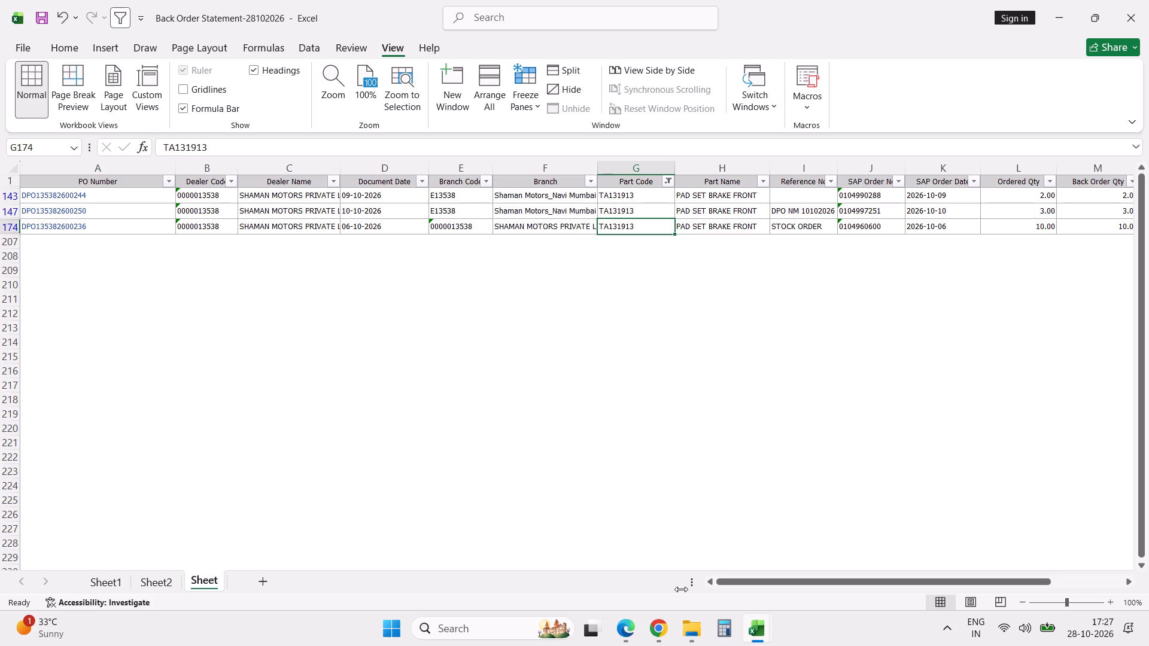
click(759, 630)
click(725, 572)
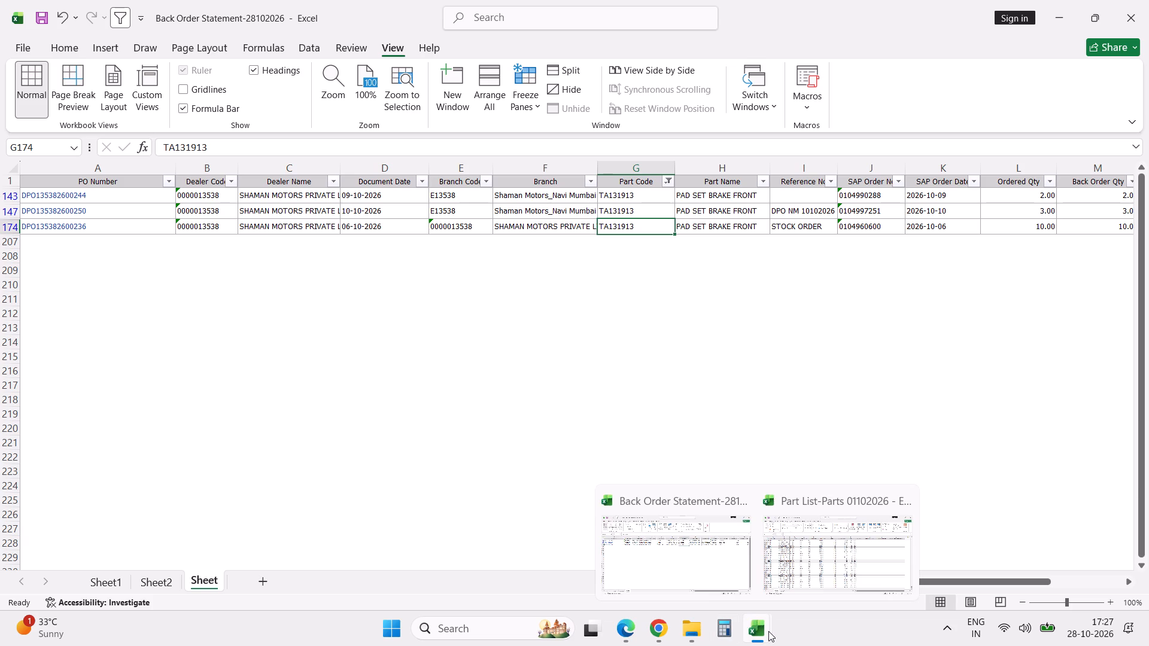
click(784, 605)
click(826, 538)
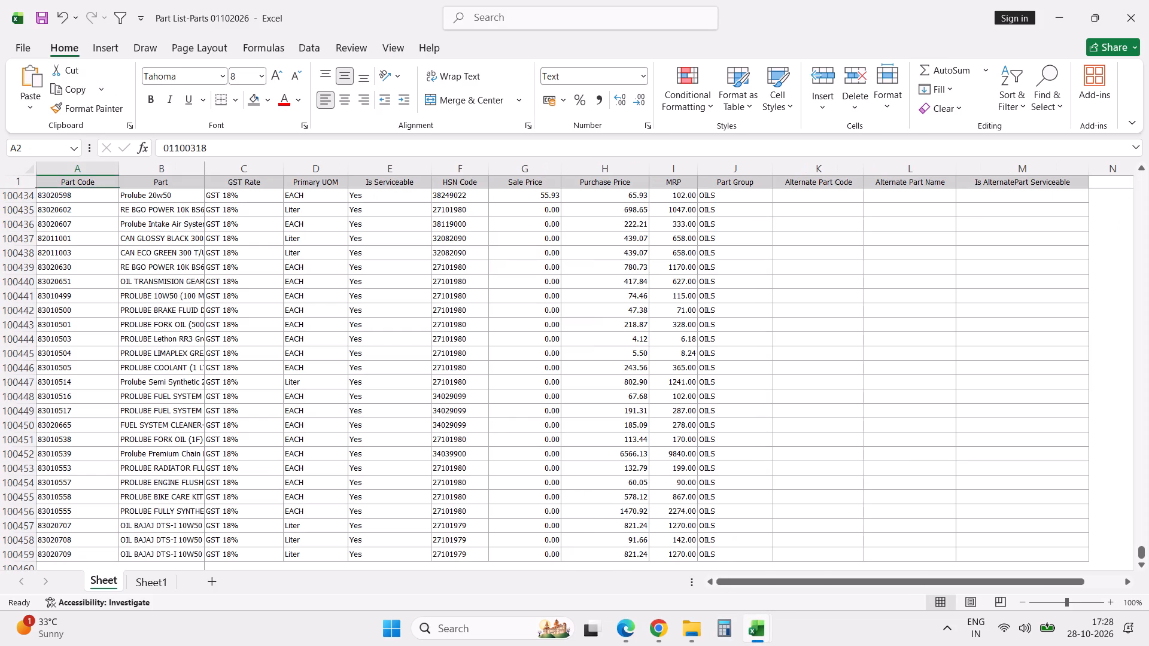
key(ctrl+f)
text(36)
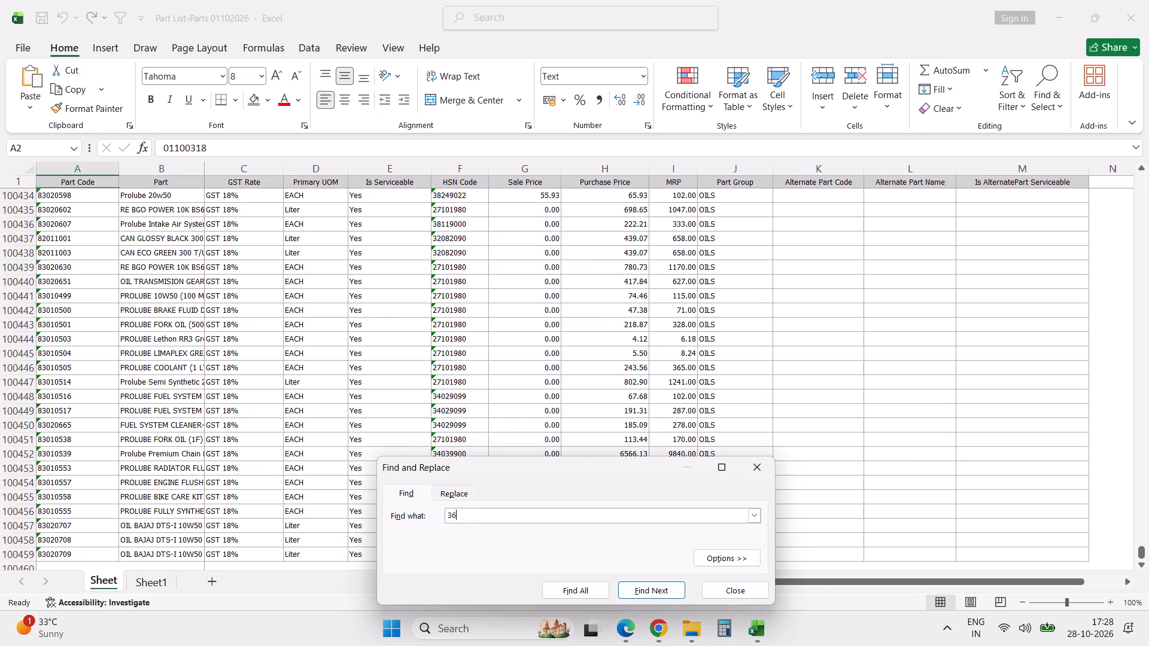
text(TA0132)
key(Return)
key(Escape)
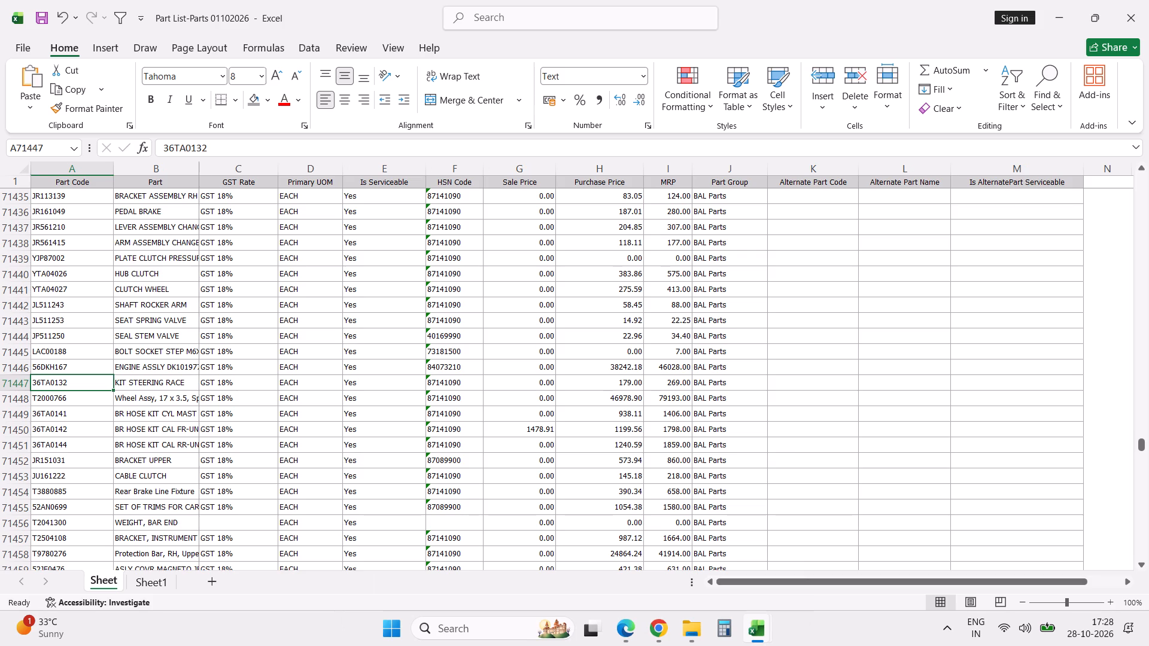
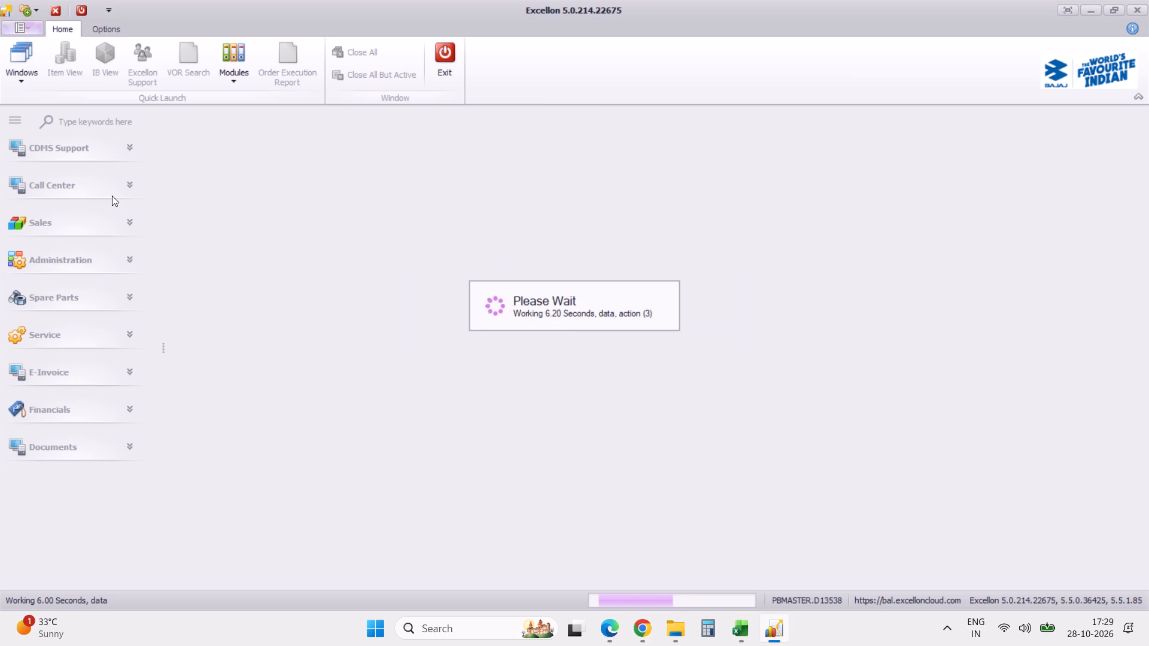
In Excellon's Item View, retrieve part 36TA0132, select it and expand its MRP group to check the price history.
click(71, 72)
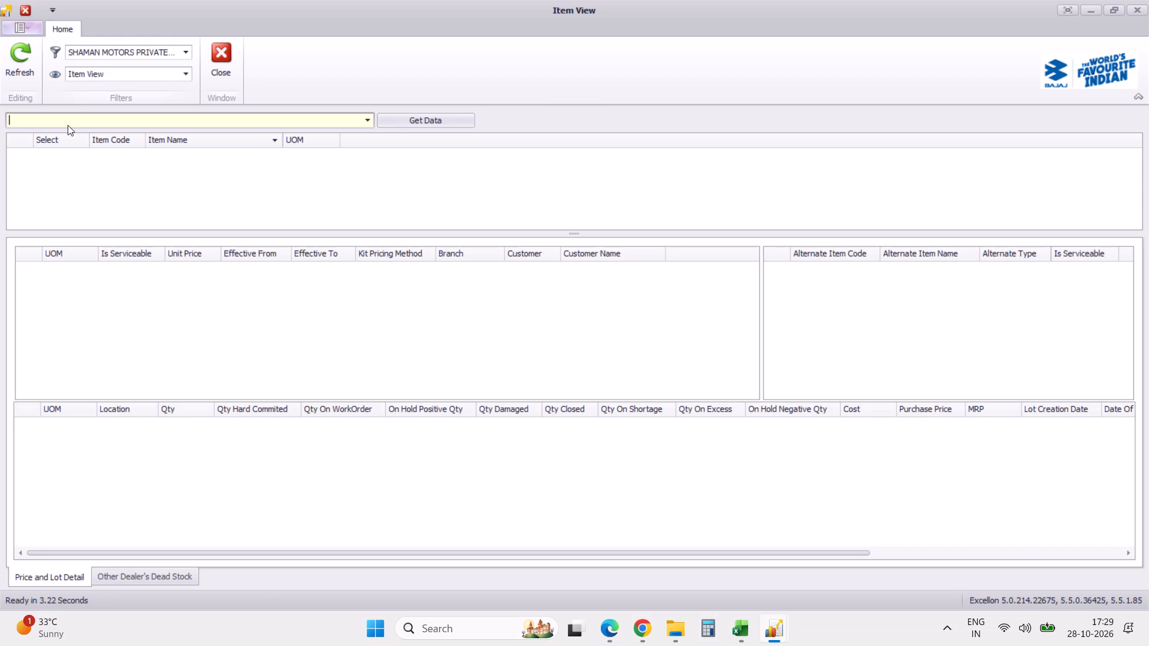
key(ctrl+v)
click(446, 121)
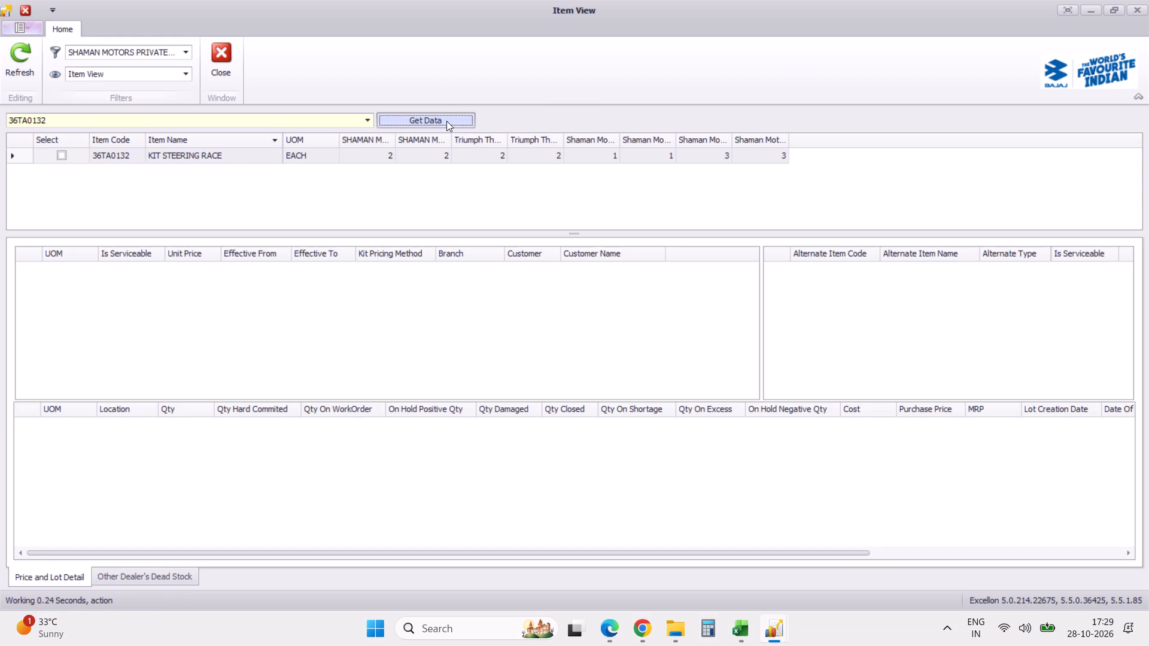
click(60, 158)
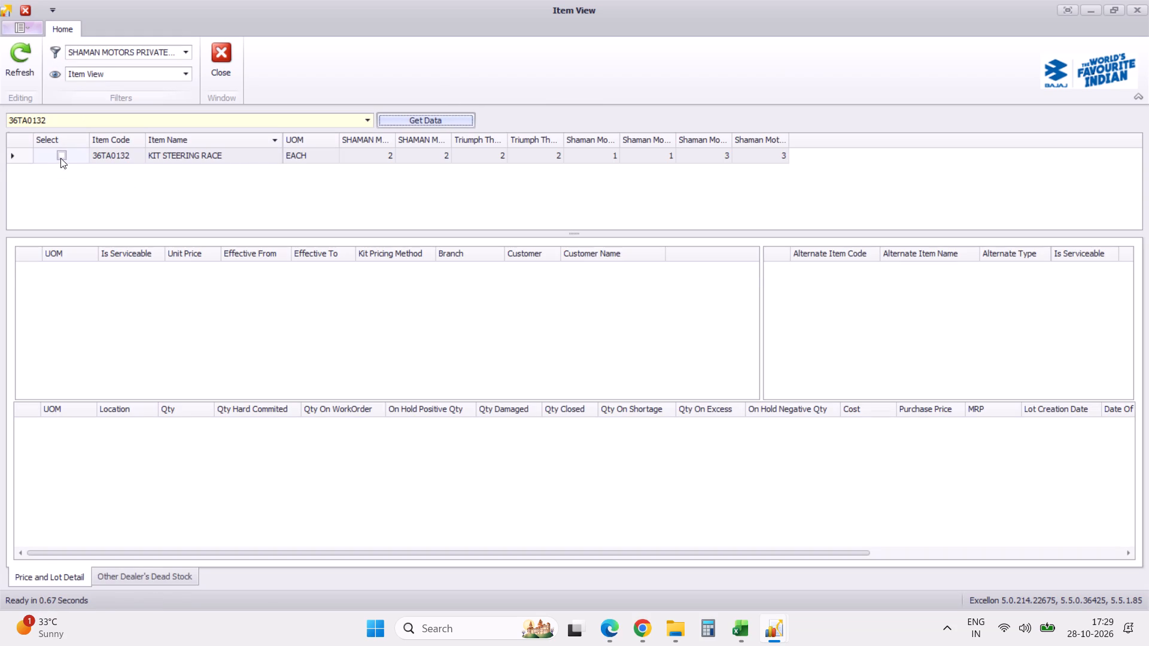
click(50, 269)
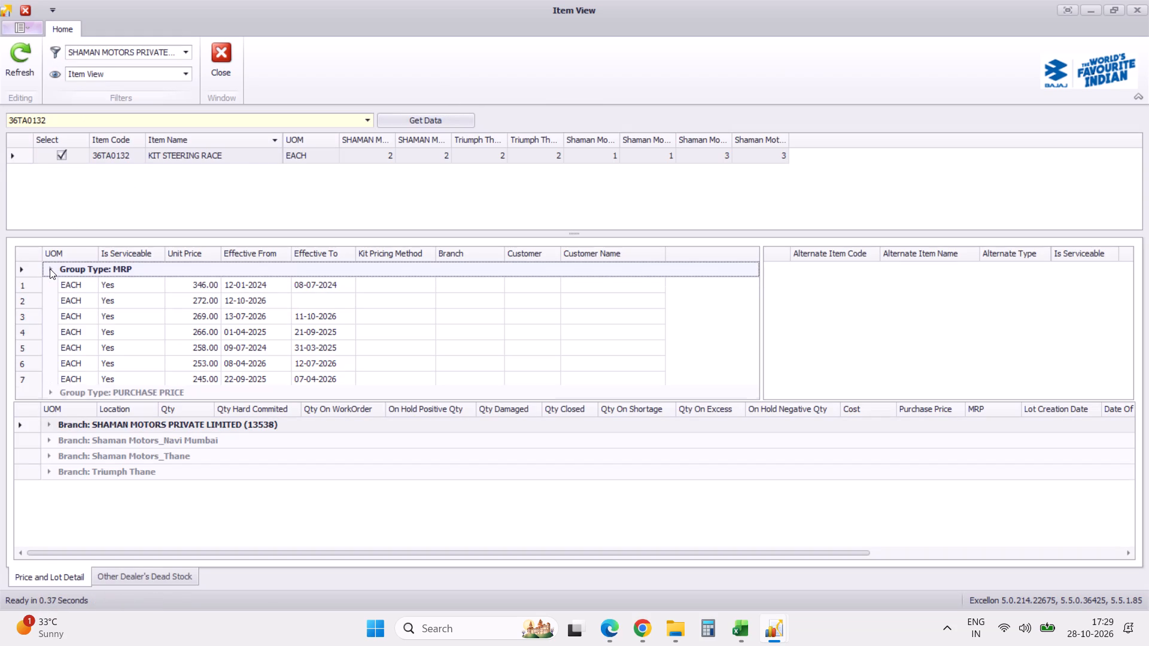
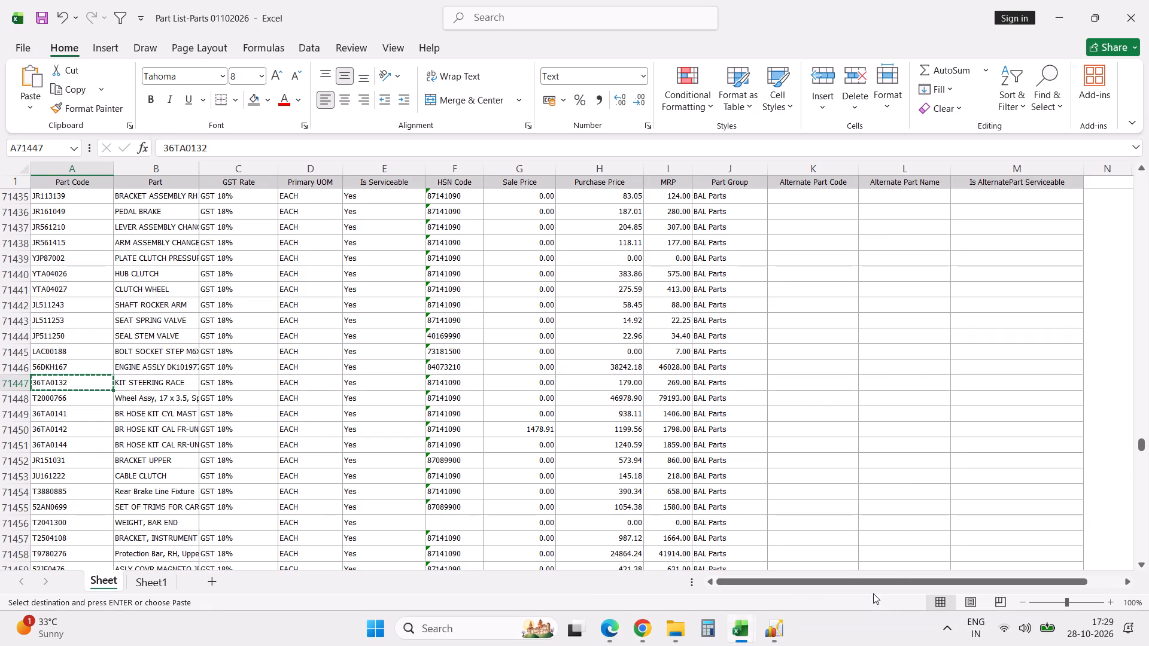
Select the 36TA0132 row in the Excel part list and compare its MRP with the price history in Excellon's Item View.
key(shift+space)
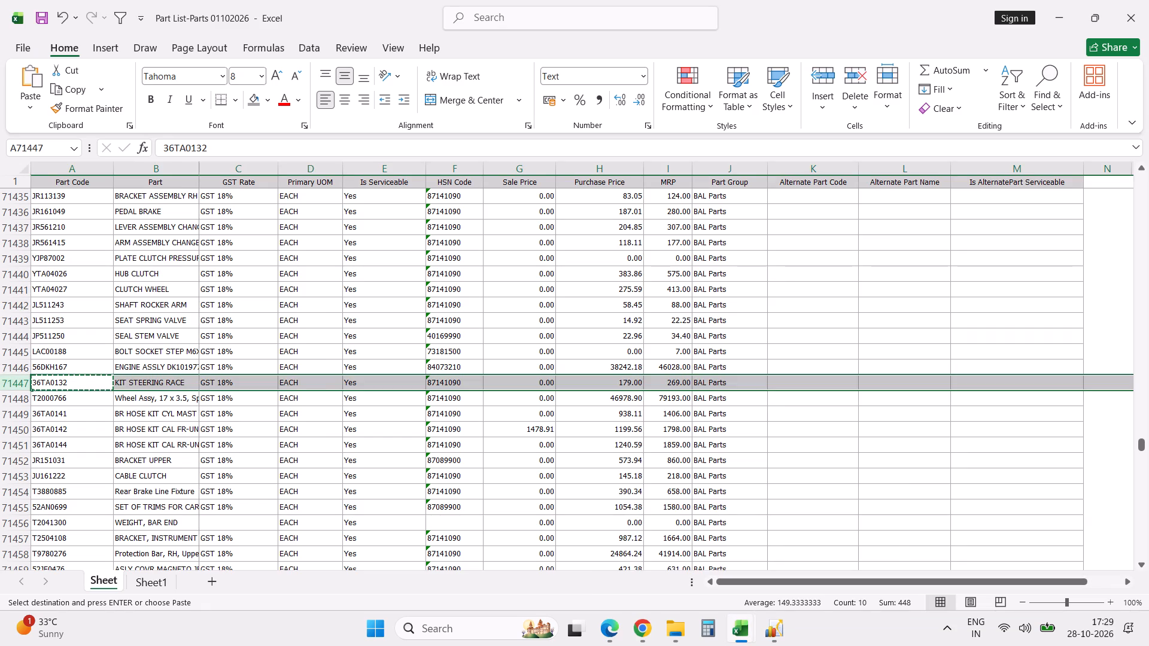
key(alt+Tab)
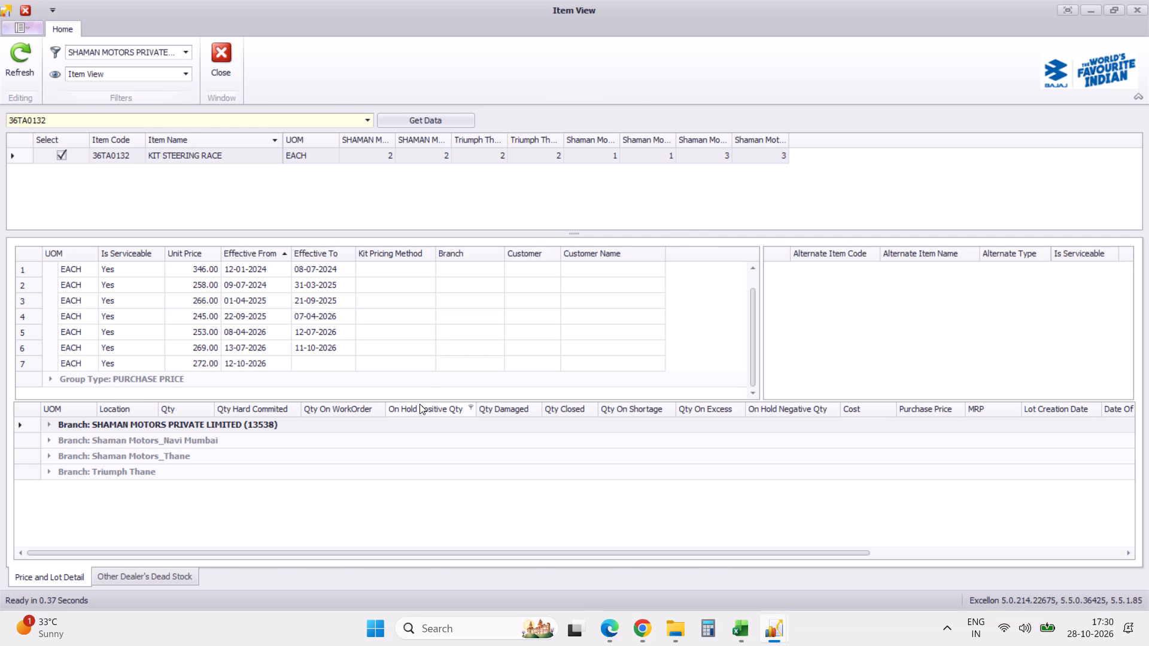
key(alt+Tab)
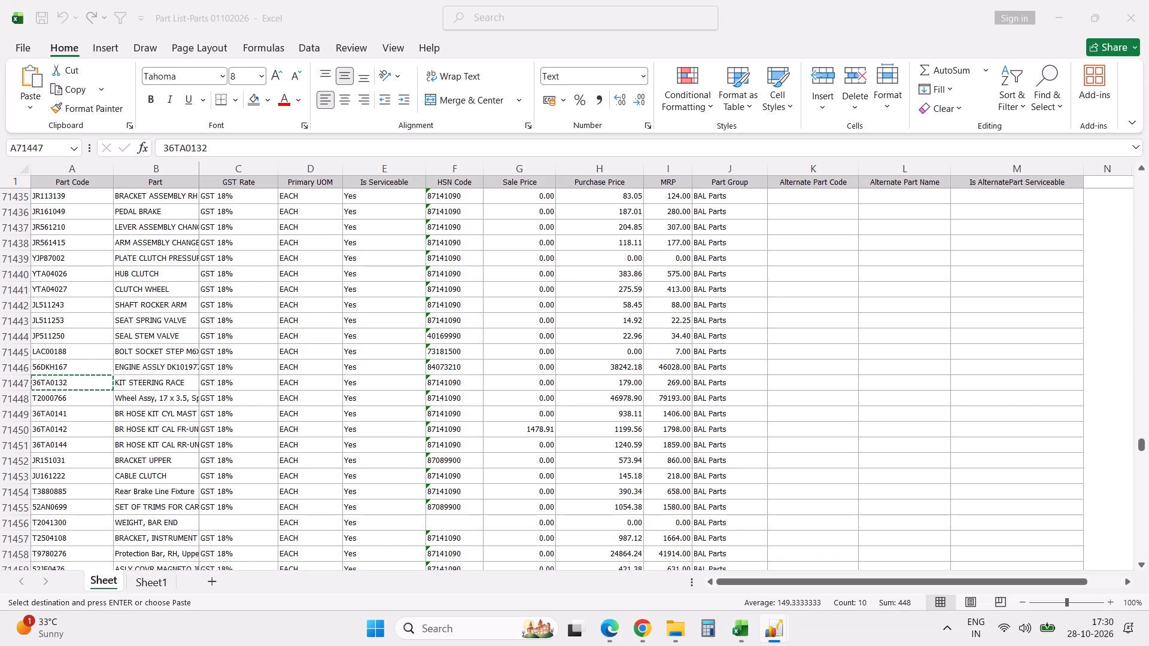
key(alt+Tab)
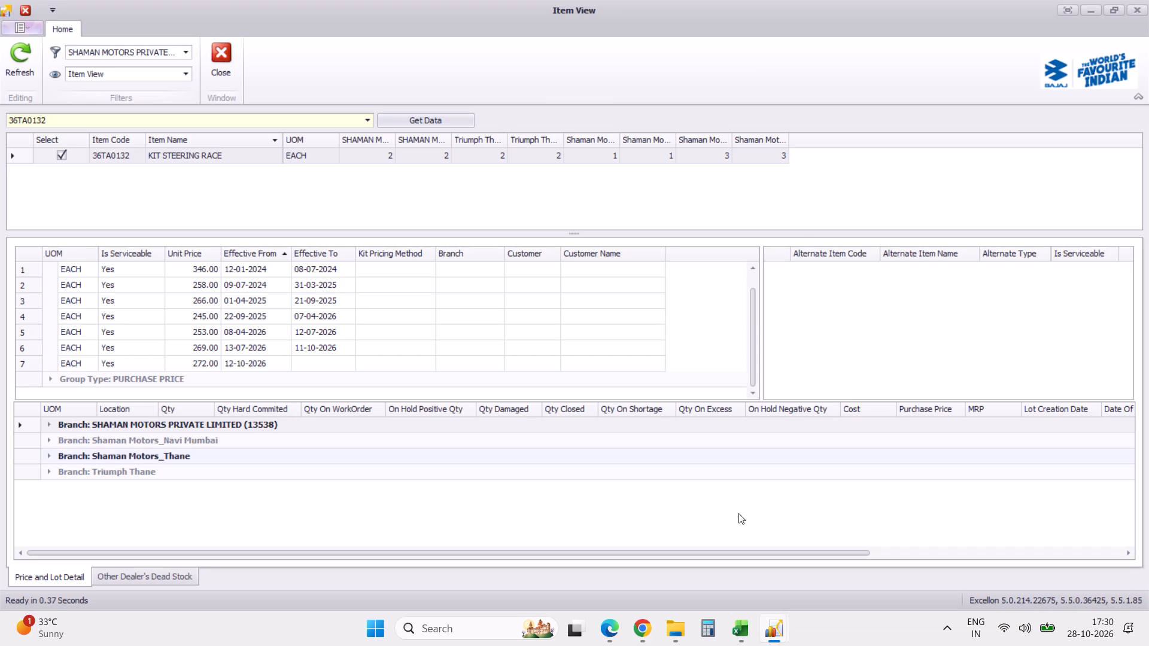
key(alt+Tab)
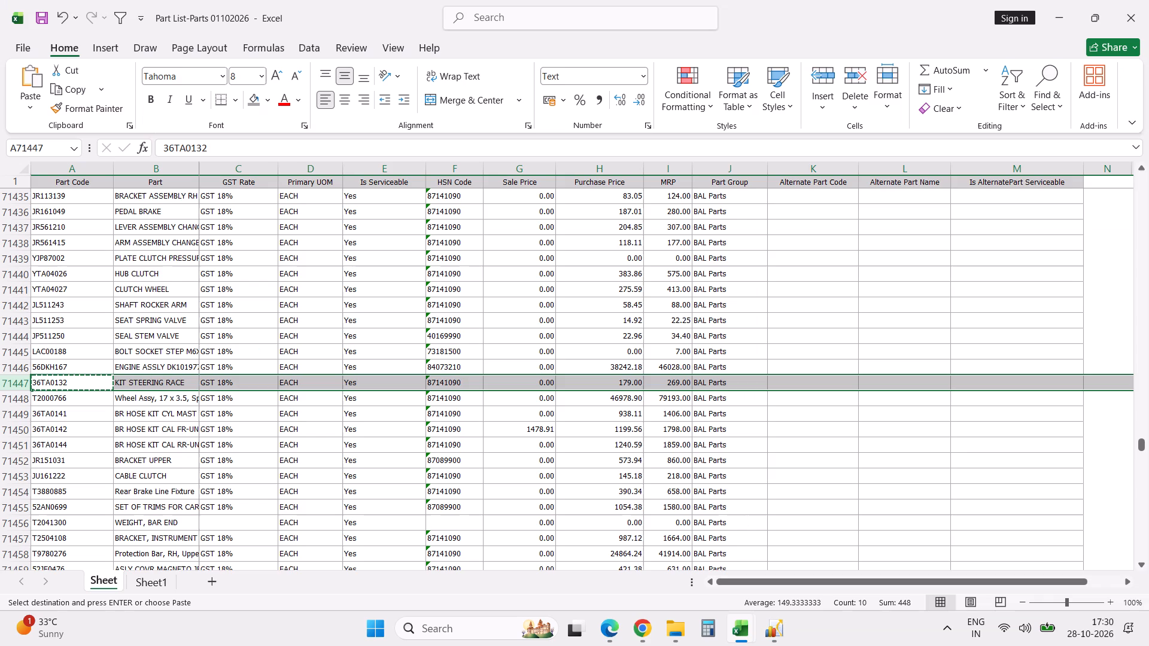
key(alt+Tab)
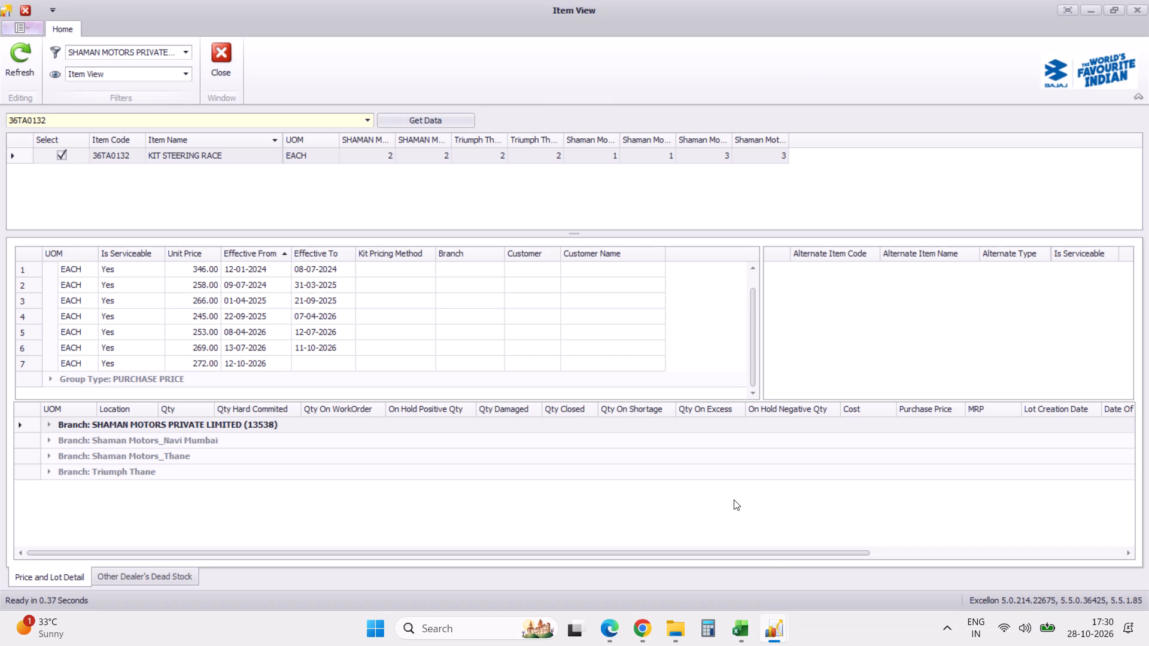
Bring up the open Excellon windows to choose between them.
click(773, 632)
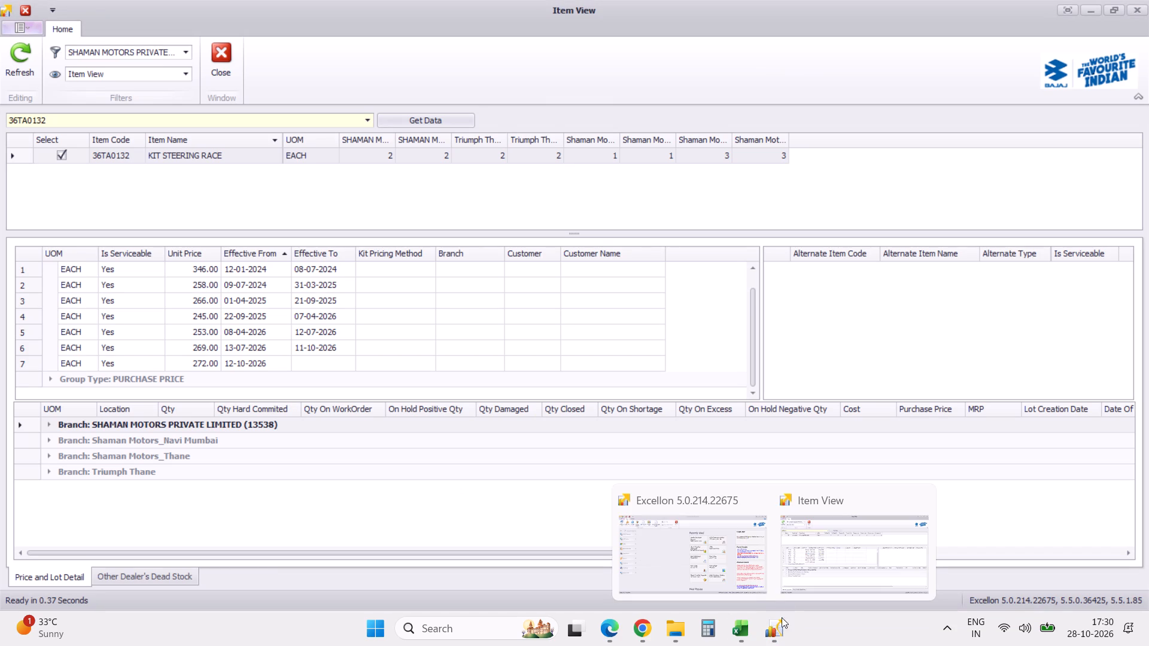
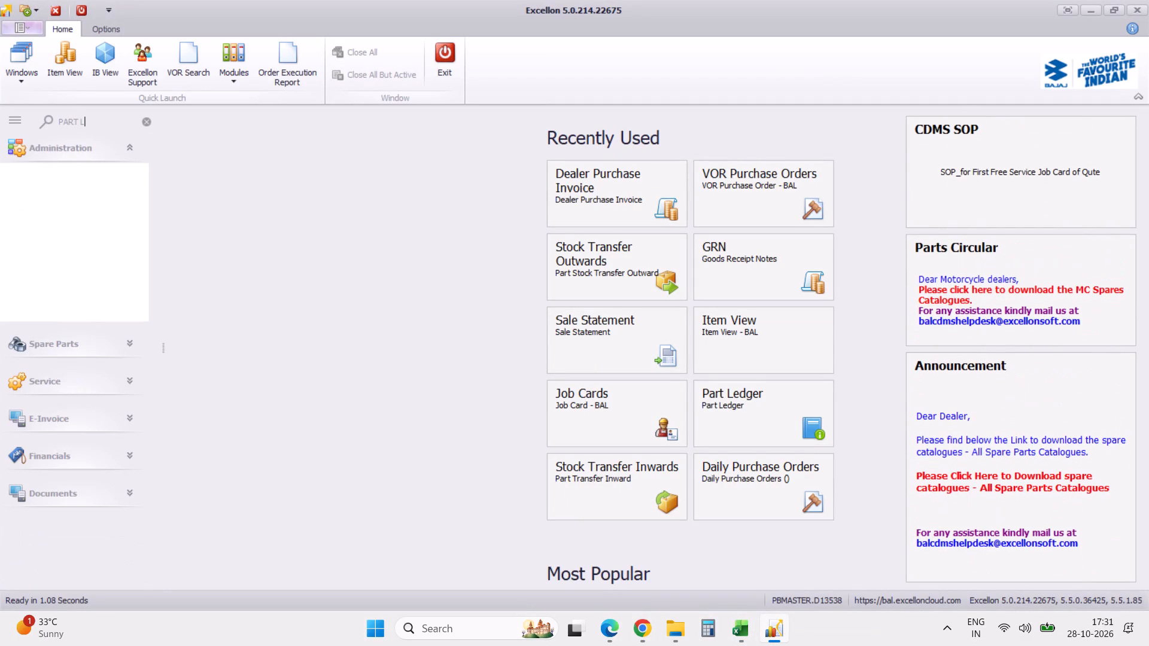
Find the Part List report in the Spare Parts module by searching for PART LI, and open it.
click(130, 345)
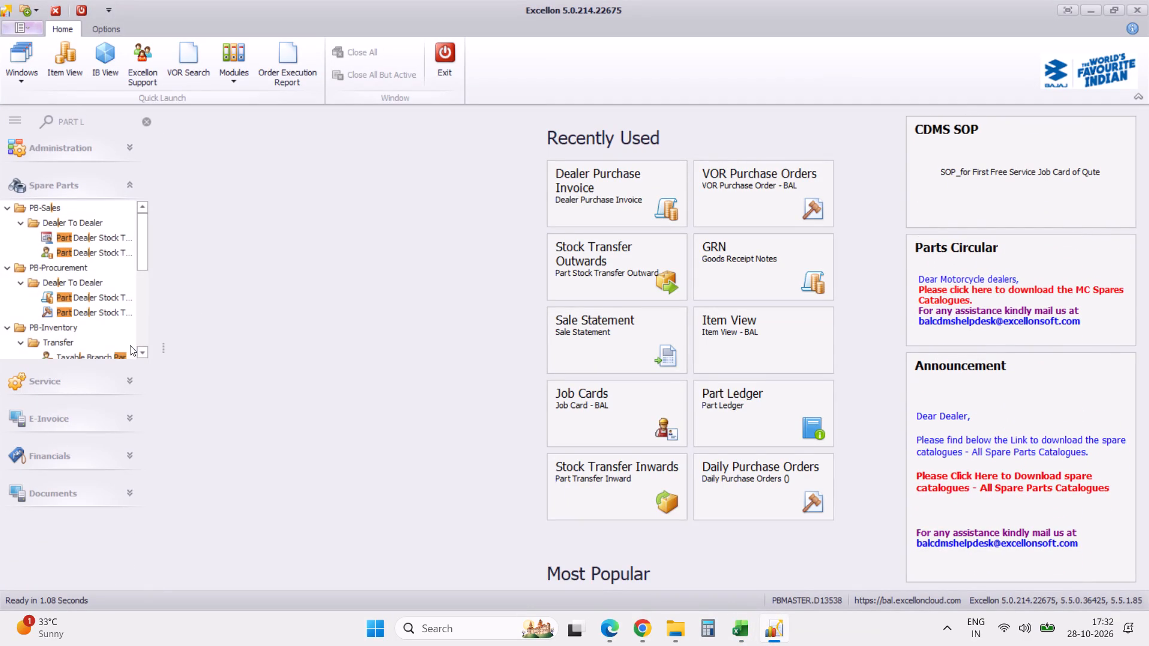
key(i)
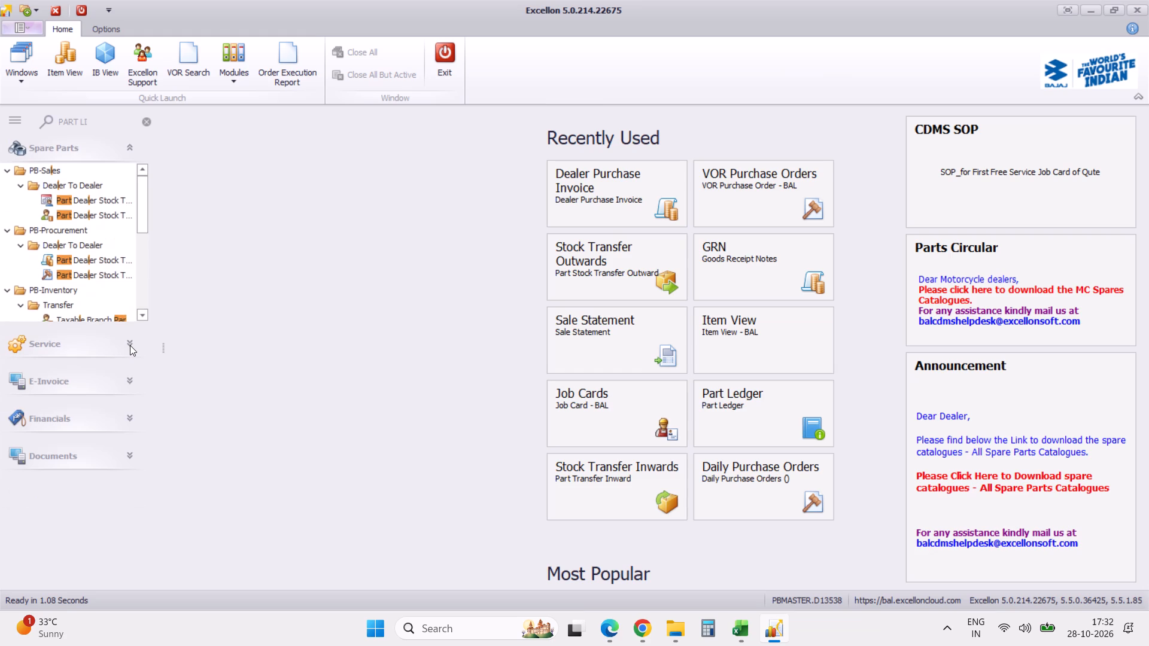
click(80, 201)
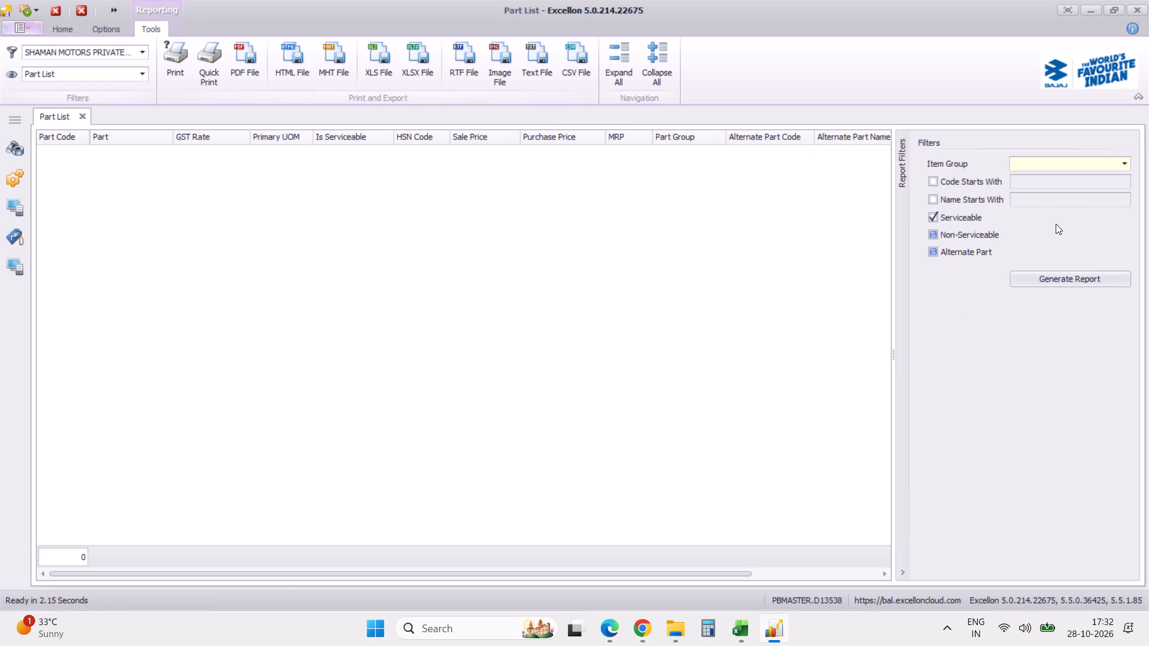
Try to generate the Part List report for the BAL Parts item group with the Serviceable filter switched off.
click(934, 218)
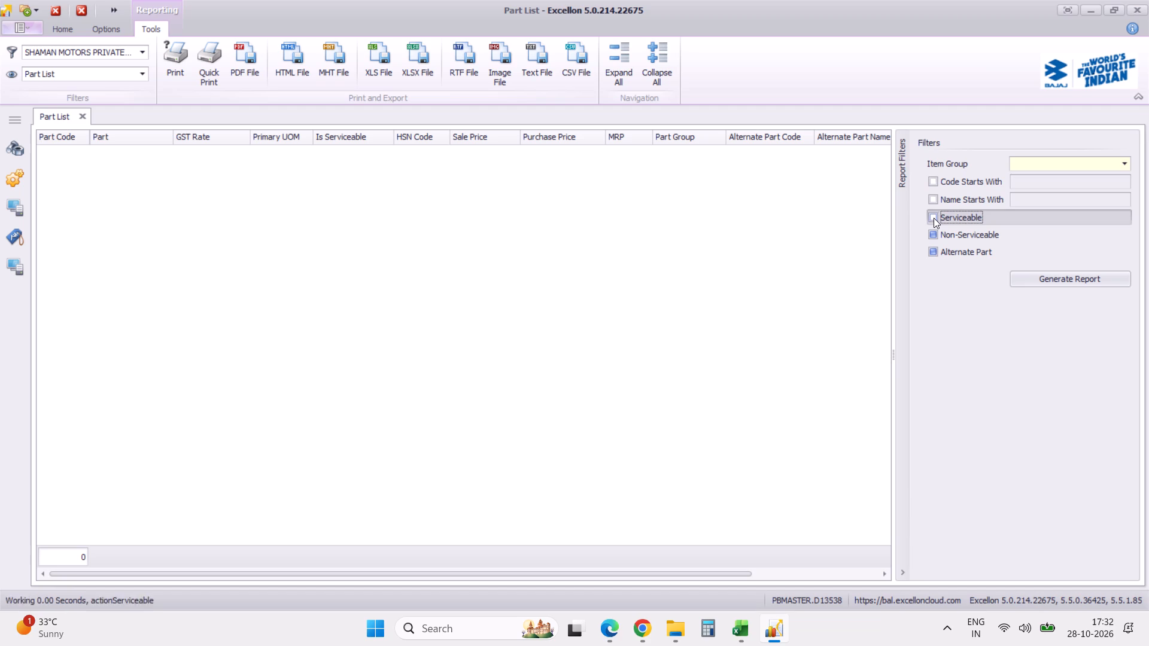
click(1127, 165)
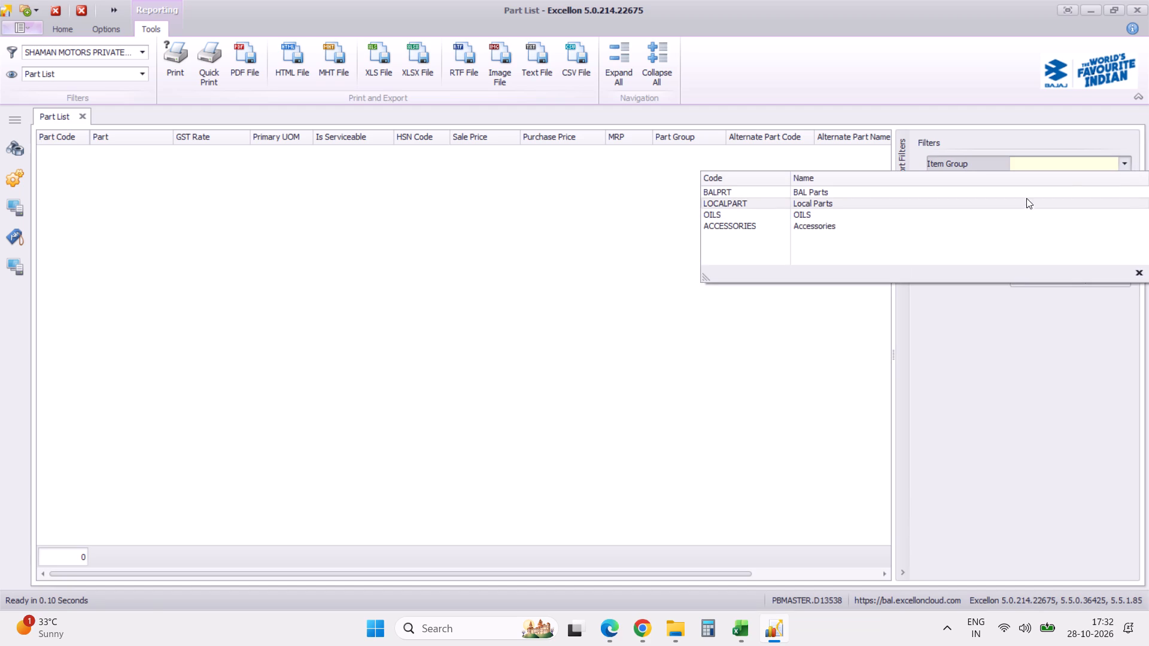
click(1026, 194)
click(1083, 281)
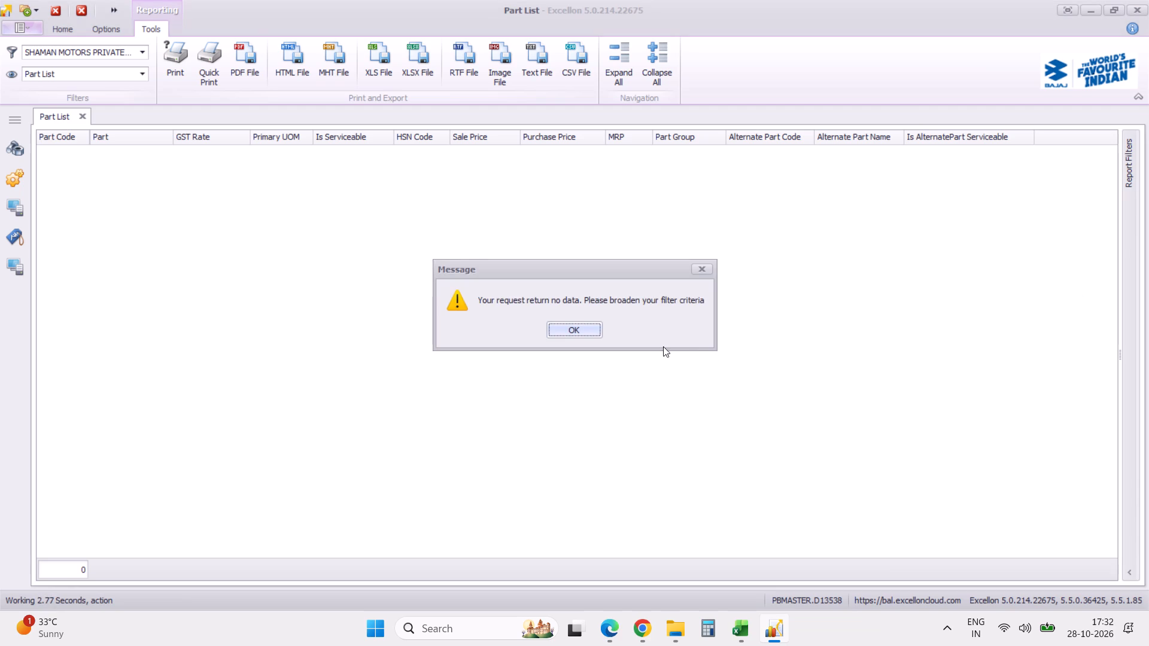
click(599, 329)
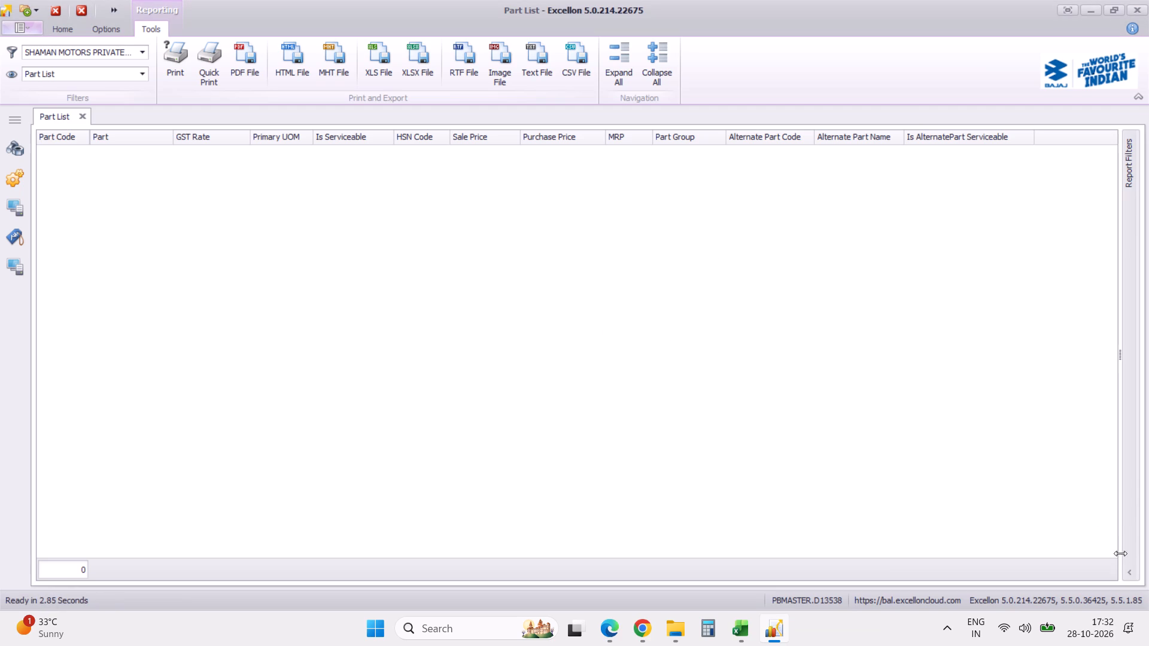
Switch the Serviceable filter back on and generate the Part List report for BAL Parts again.
click(1130, 572)
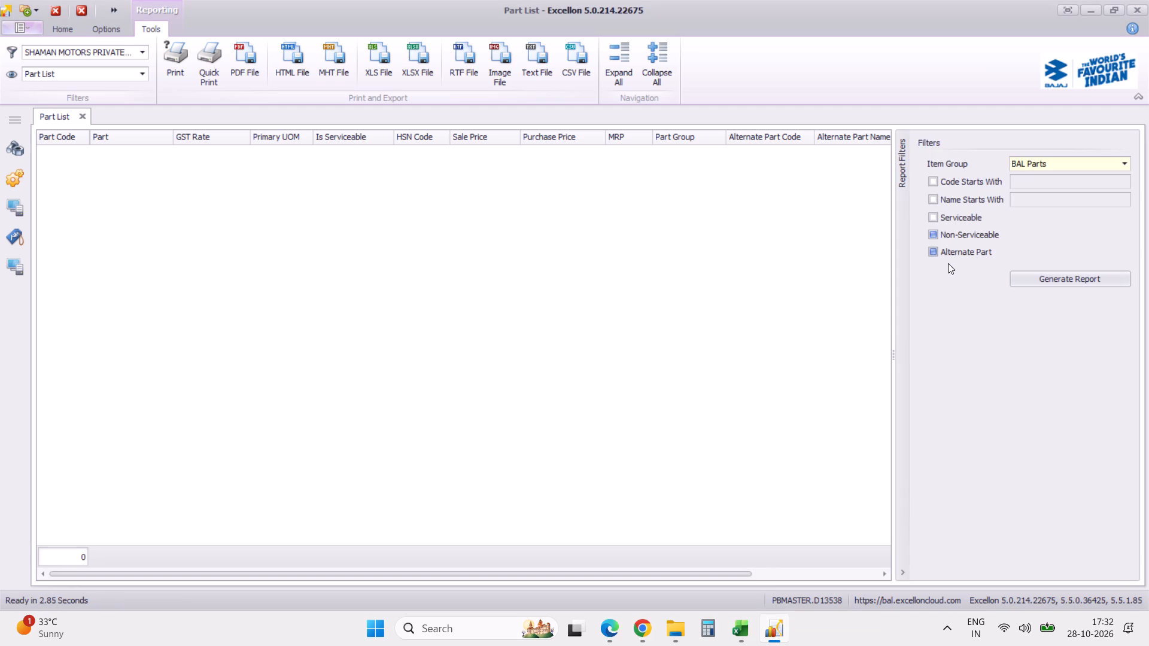
click(934, 215)
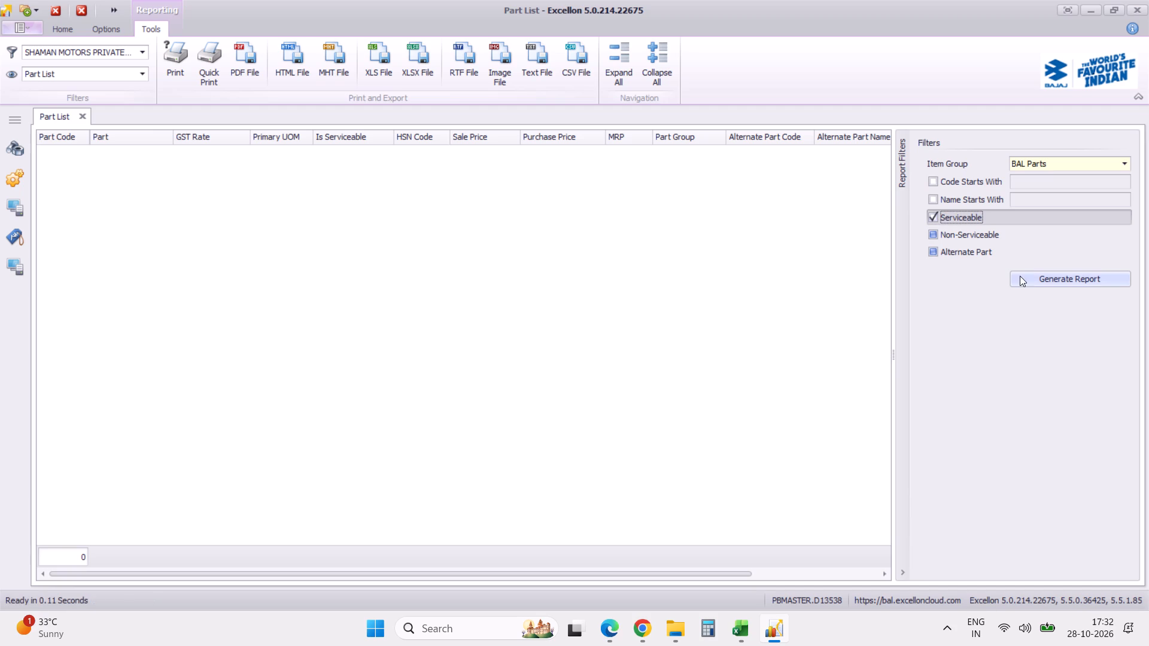
click(1033, 275)
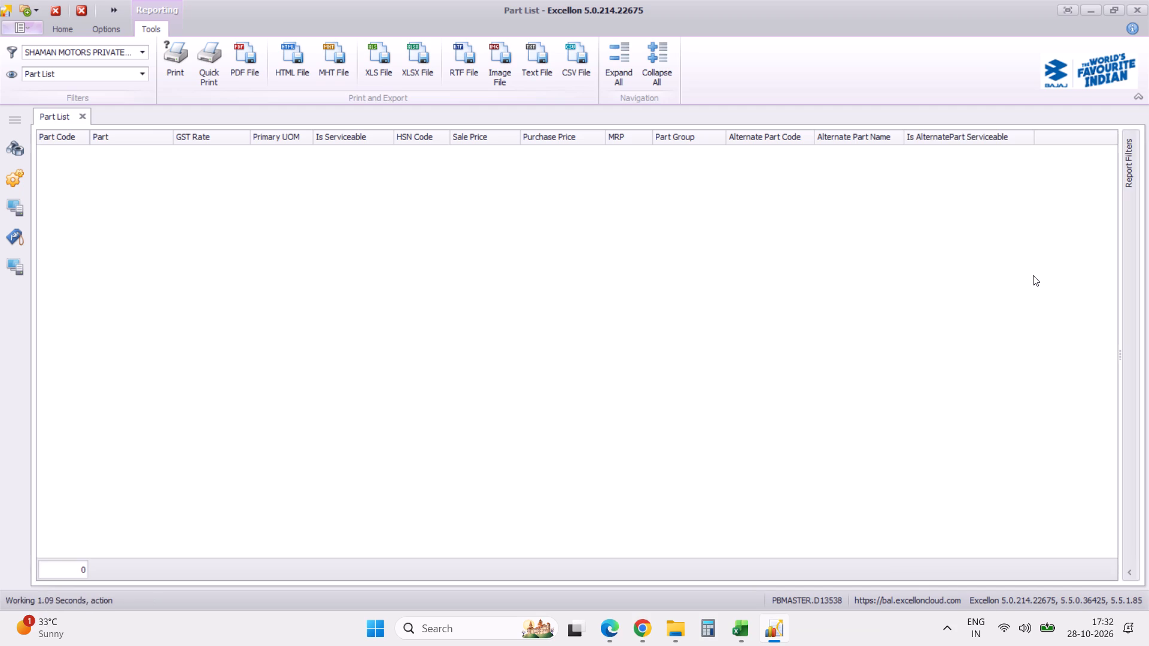
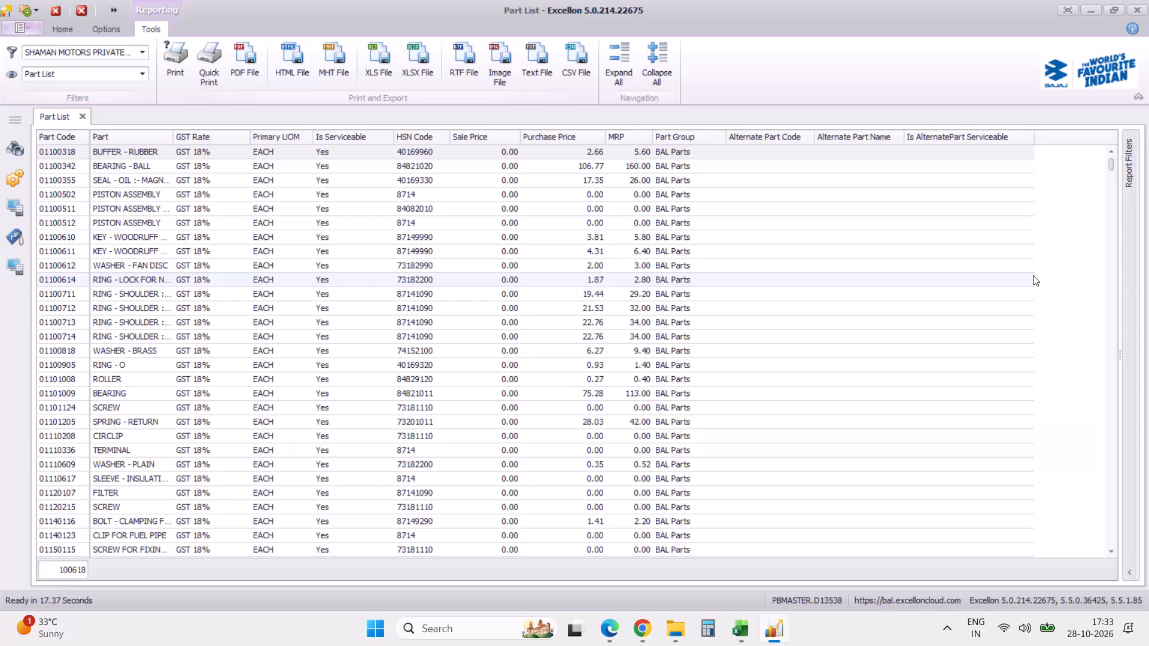
Search the Part List for part code 36TA0132 to check its prices, and clear the search.
click(815, 323)
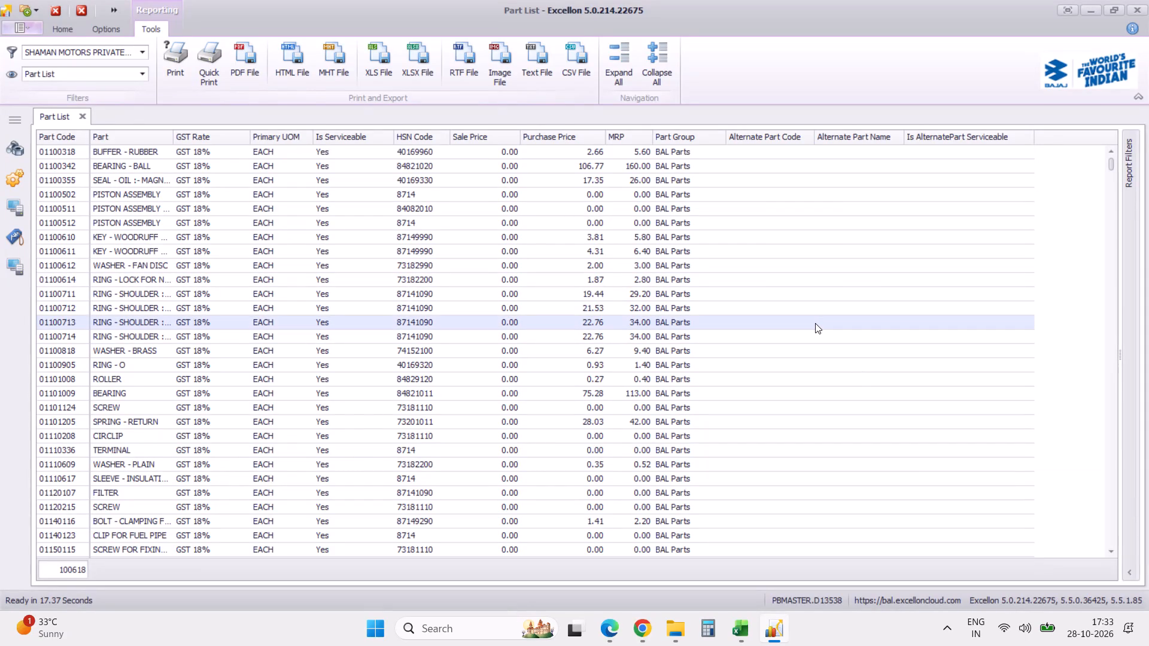
key(ctrl+f)
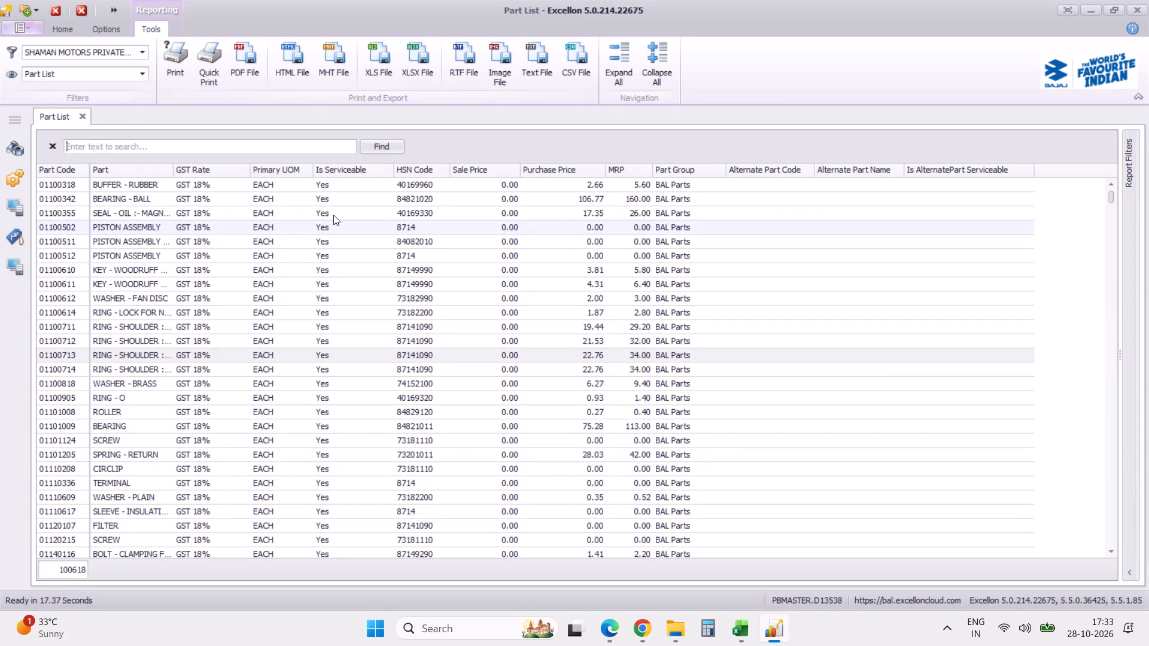
key(ctrl+v)
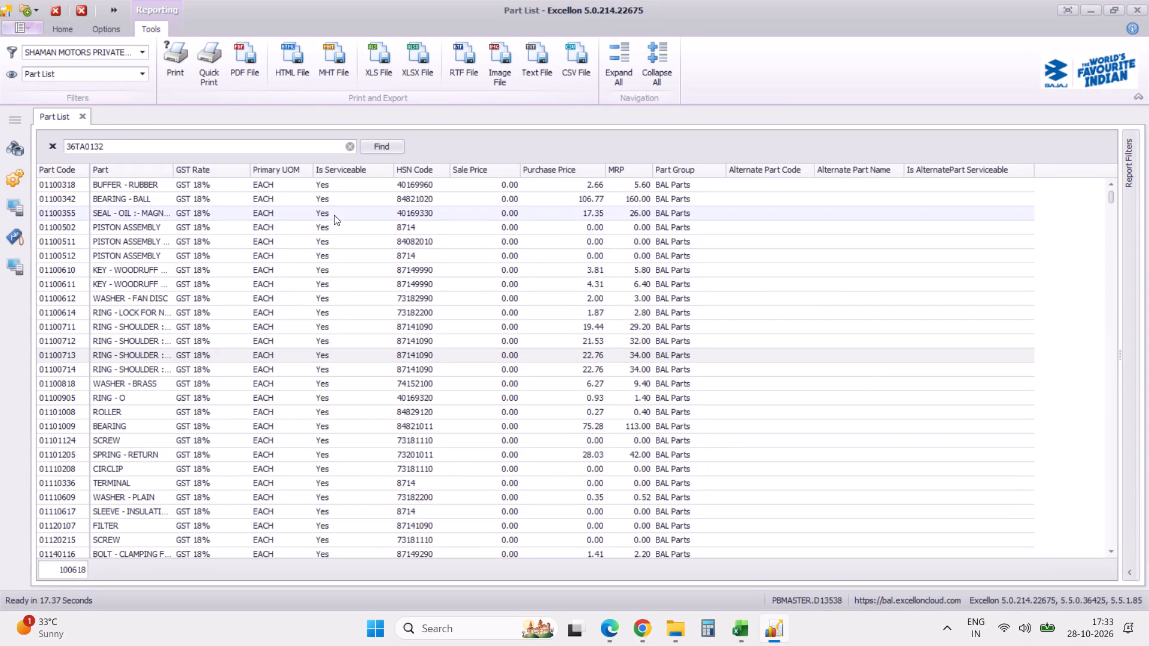
click(384, 148)
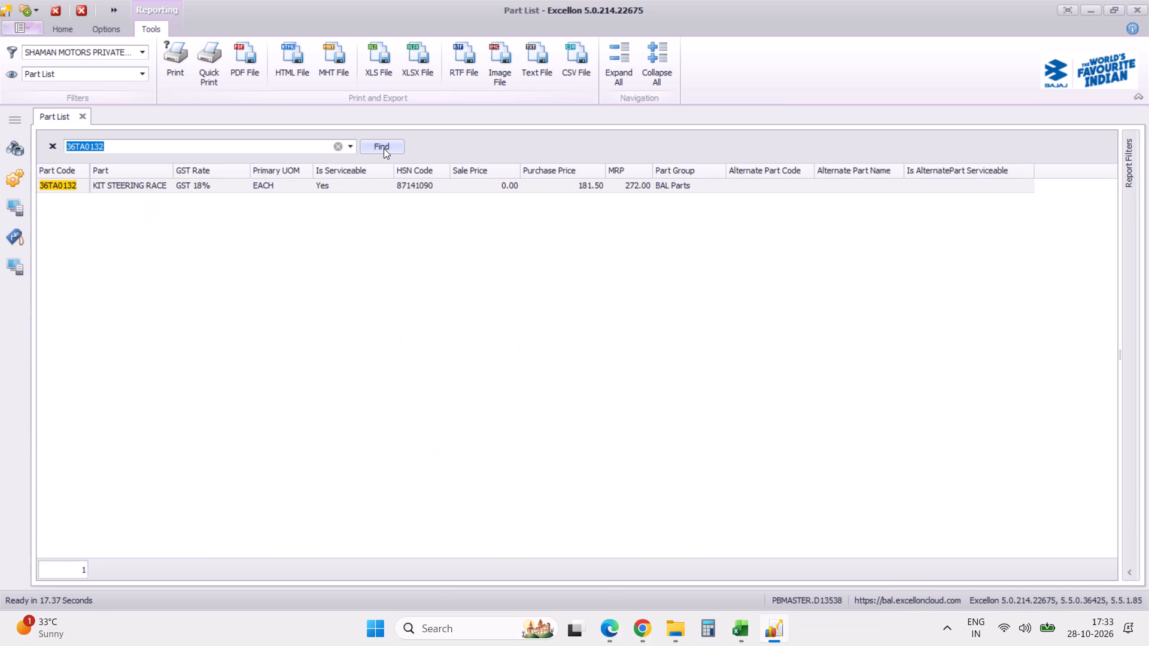
click(339, 146)
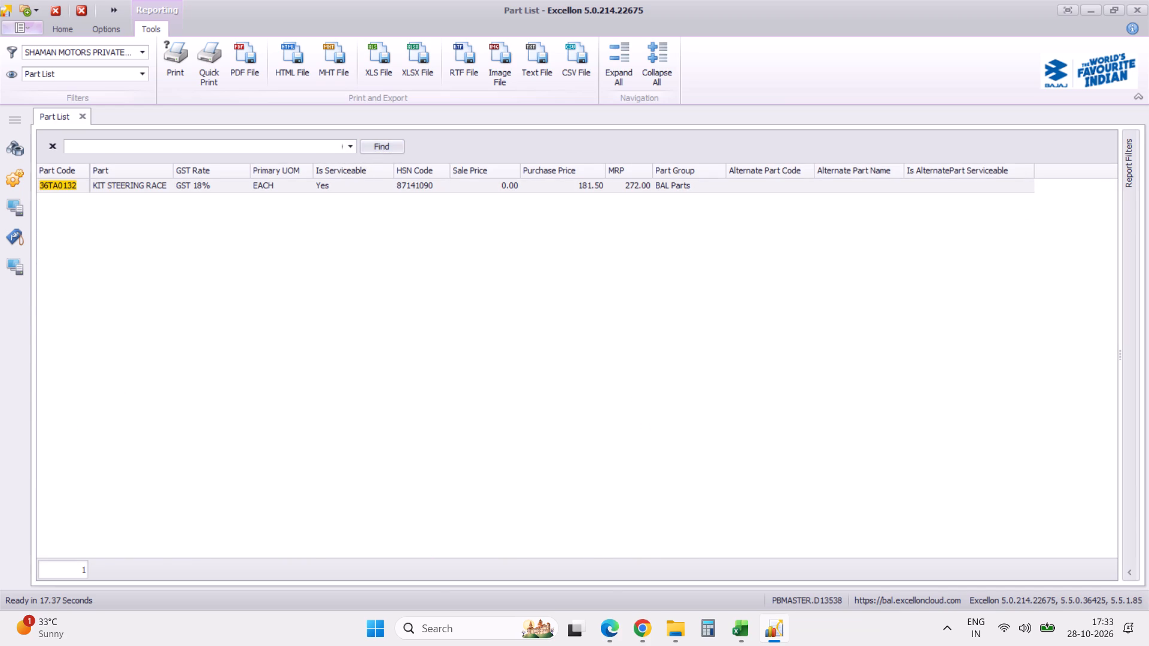
click(53, 148)
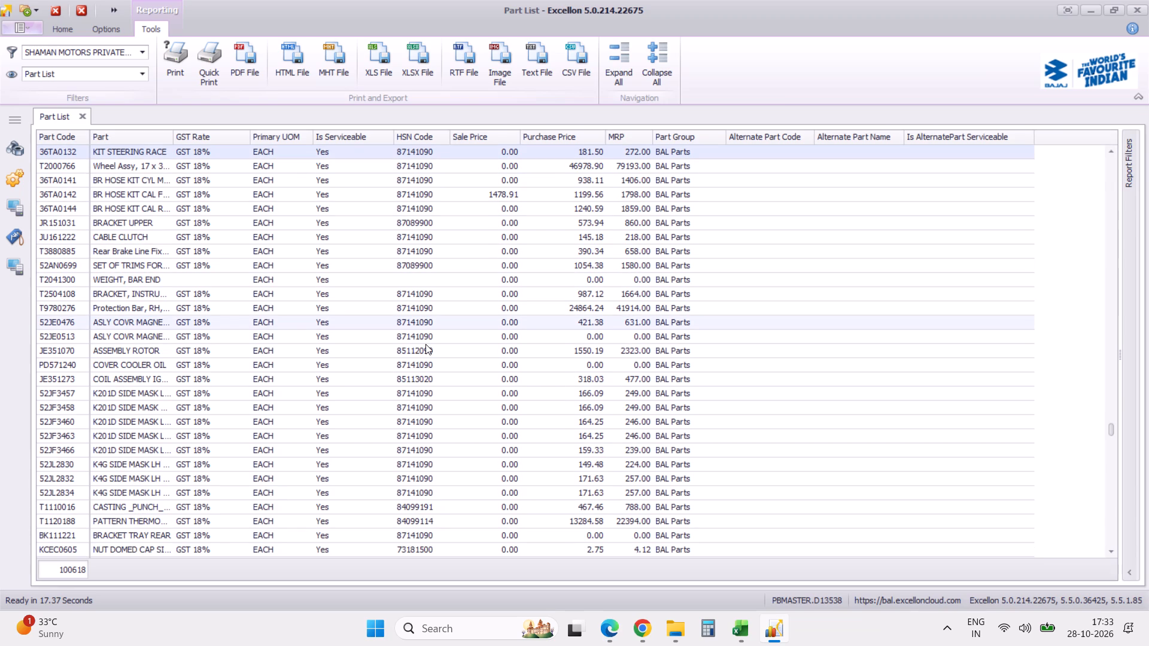
Export the full Part List report as an XLSX file.
click(420, 65)
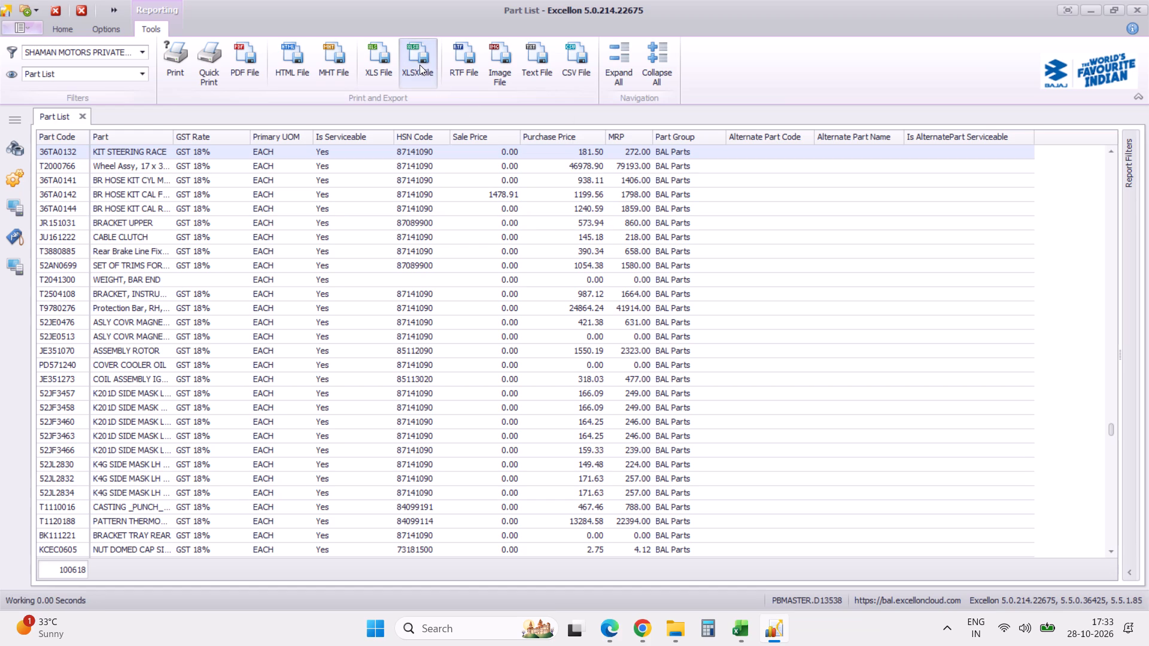
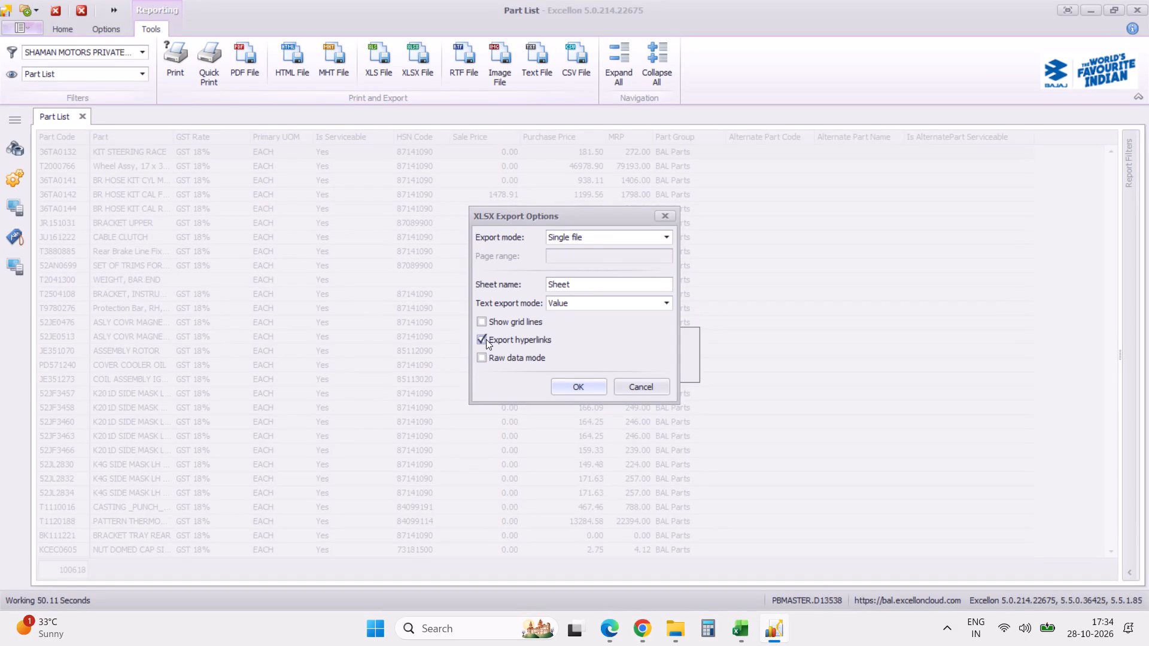
Turn off hyperlink export for the XLSX file and save it as Part List-28102026 in the Masters folder under Downloads.
click(485, 339)
click(565, 386)
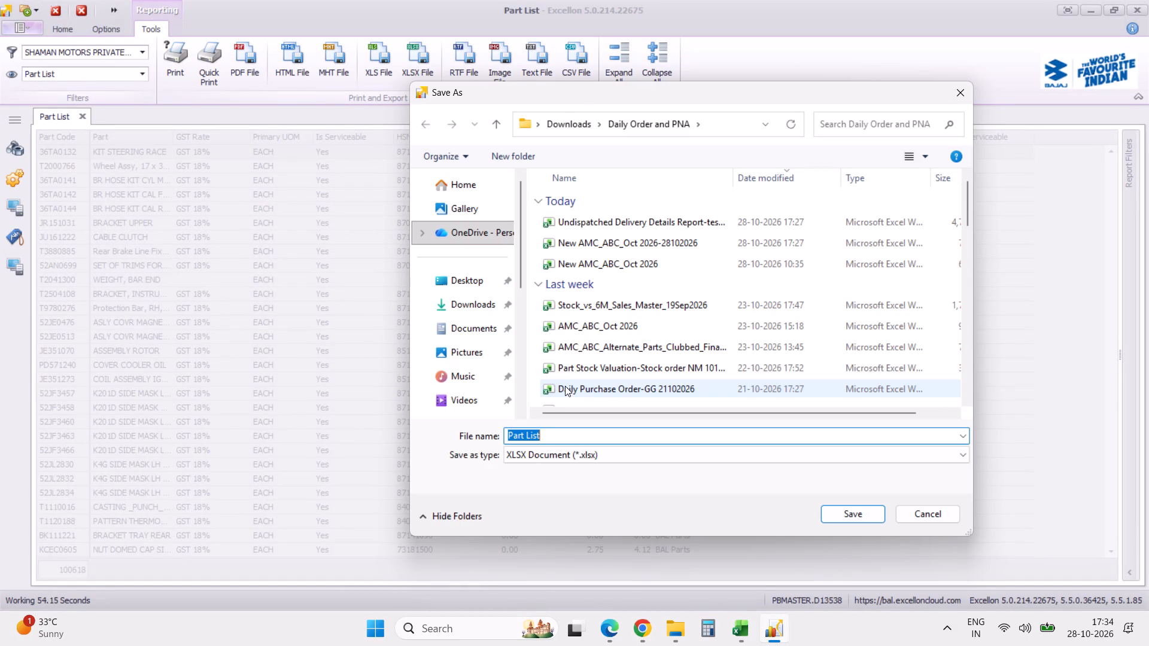
click(571, 123)
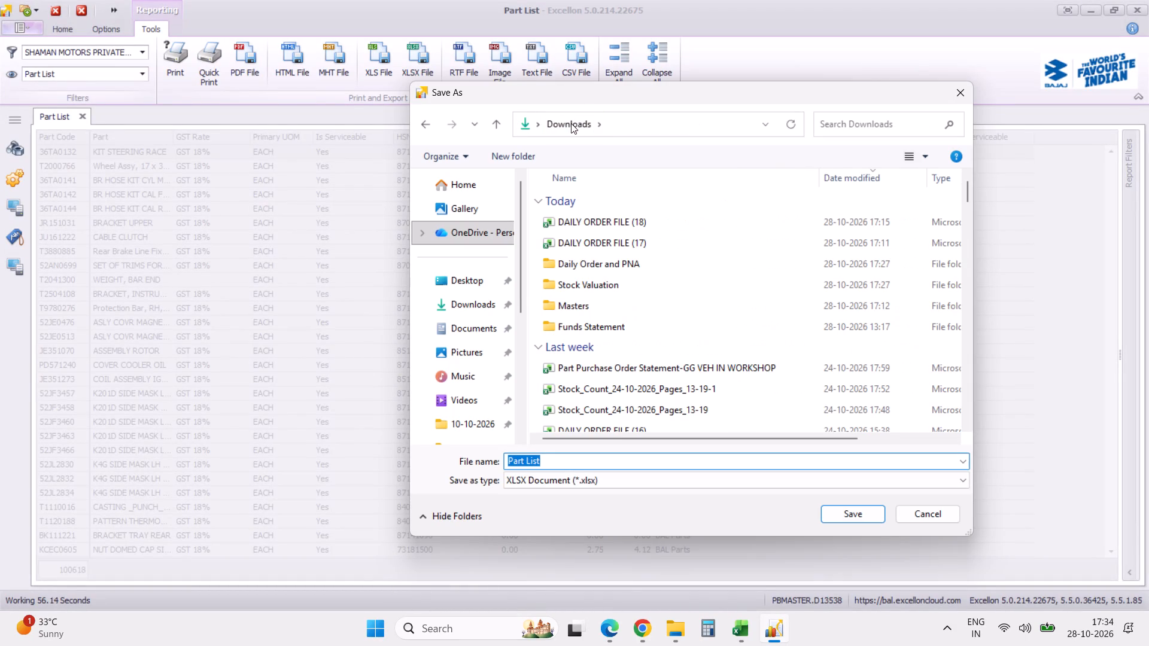
double_click(589, 303)
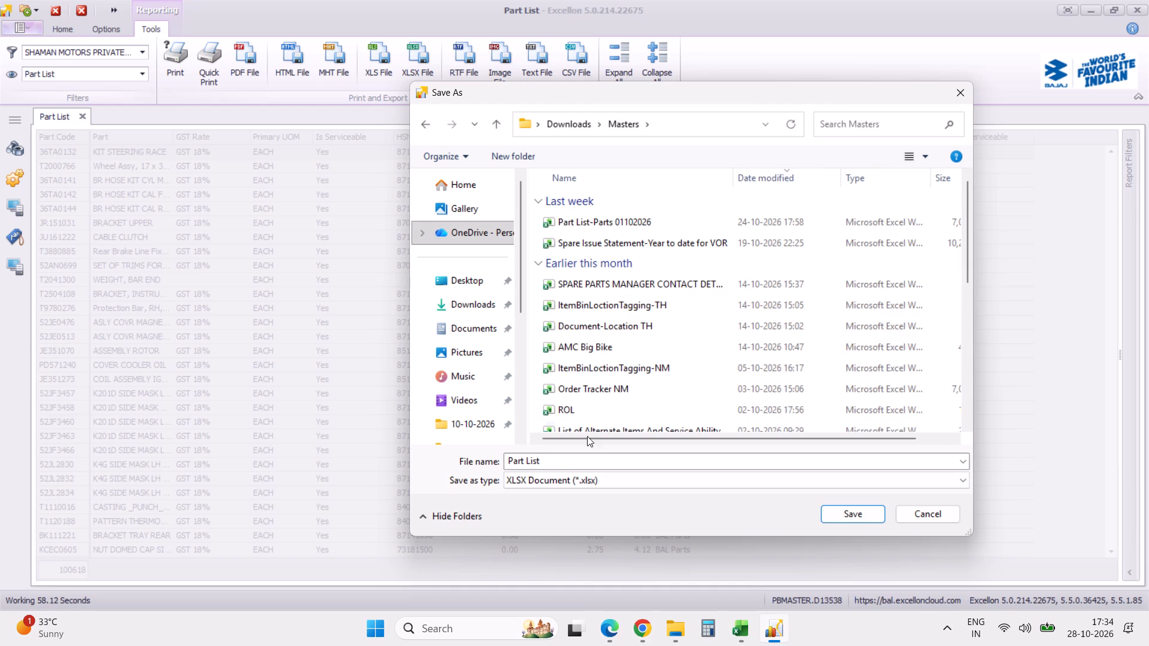
click(583, 465)
click(583, 465)
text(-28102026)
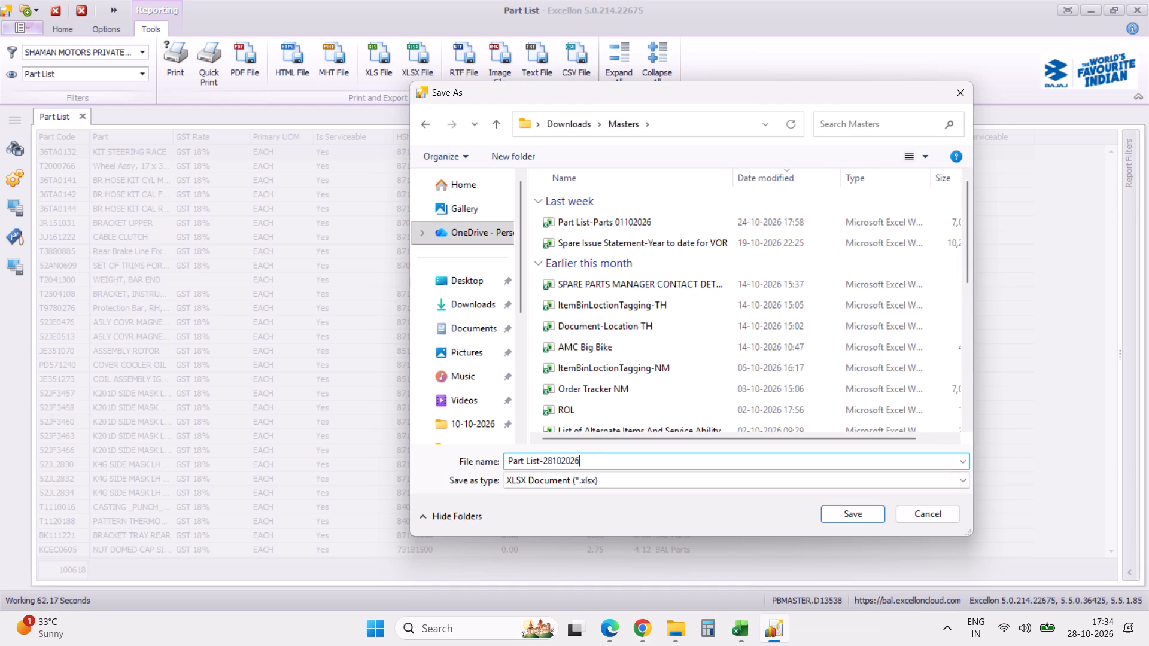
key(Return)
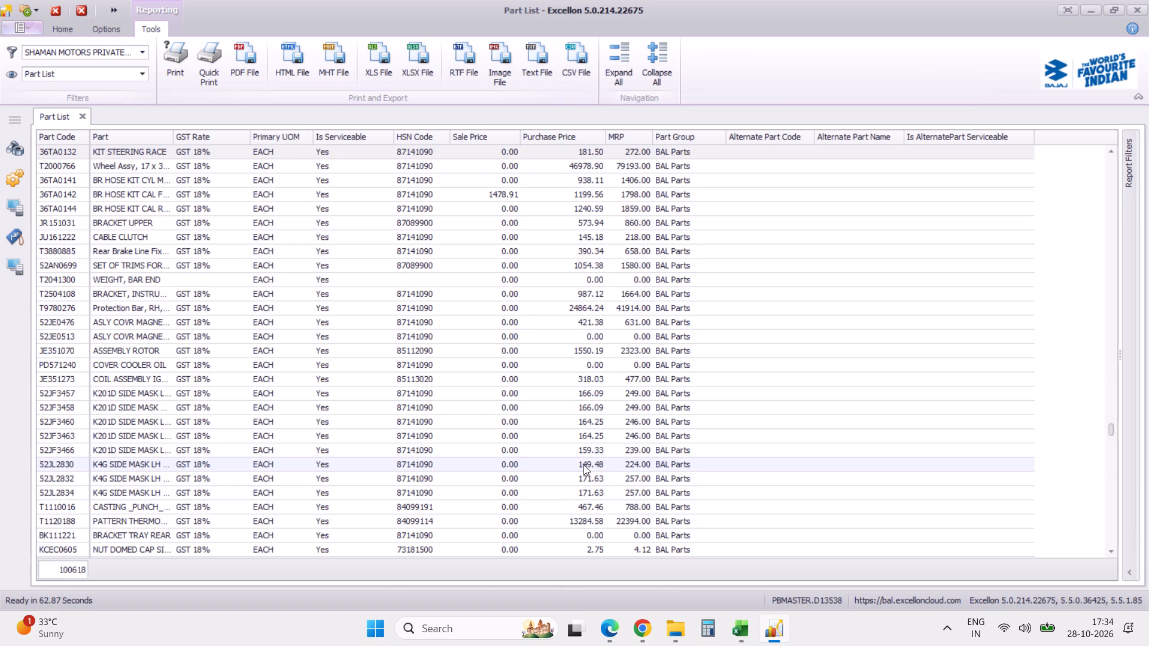
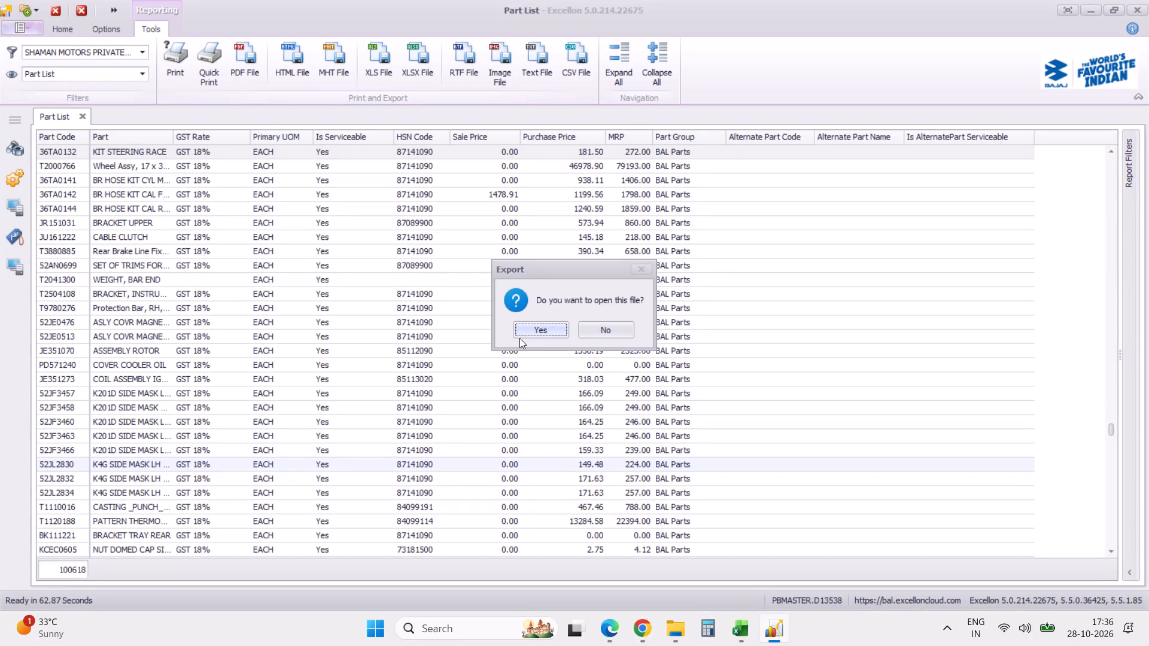
Accept the offer to open the exported Part List file.
click(534, 333)
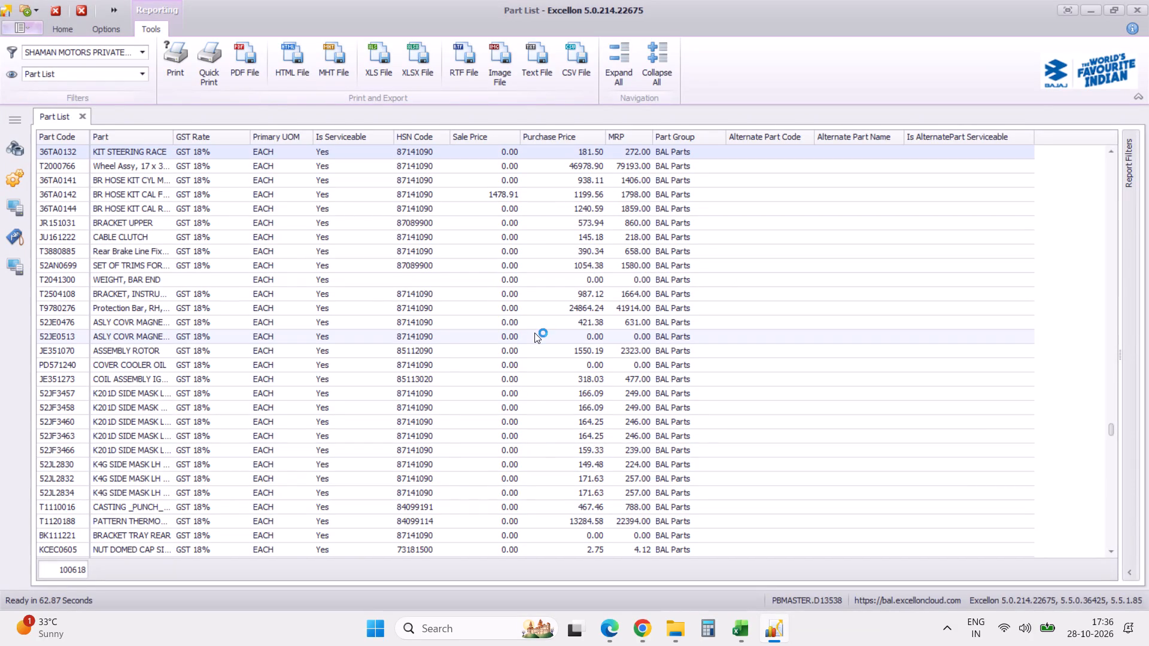